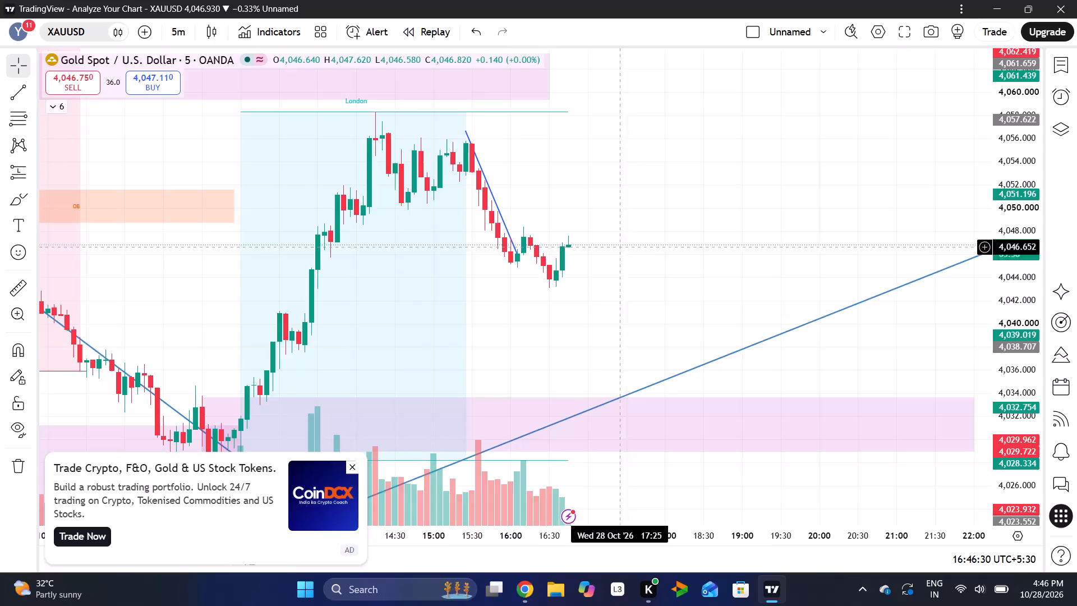
Close the advertisement covering the lower part of the chart.
click(353, 463)
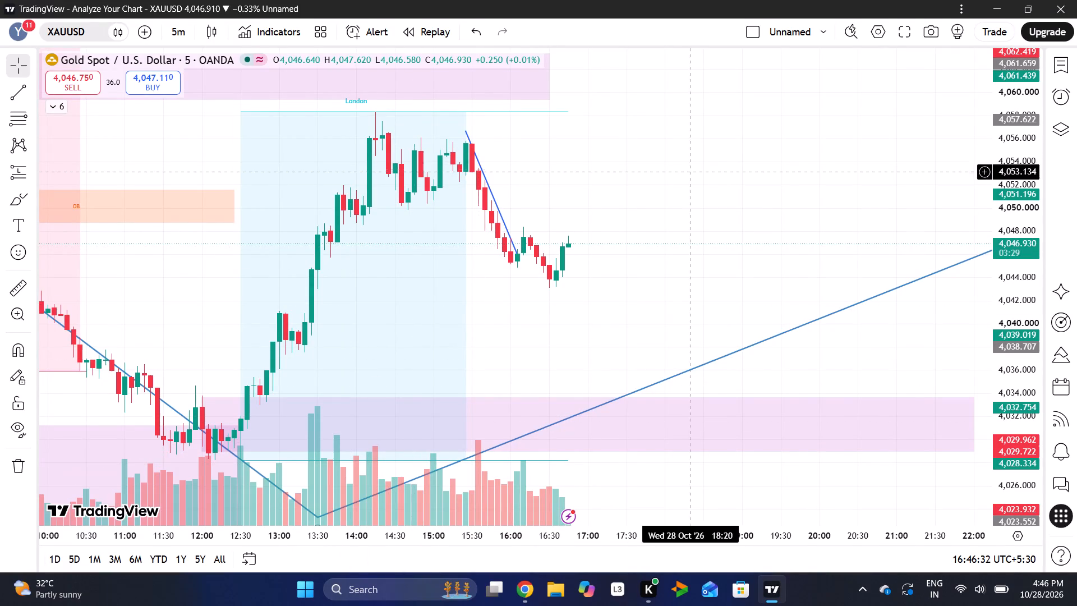
Switch the XAUUSD chart to the 1-minute interval.
click(170, 26)
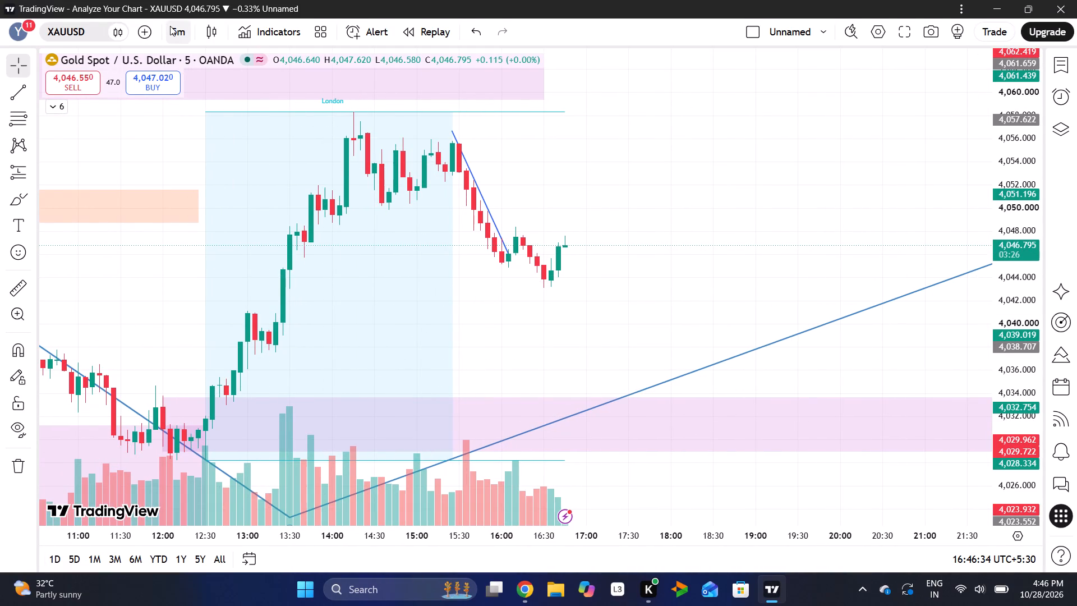
click(177, 130)
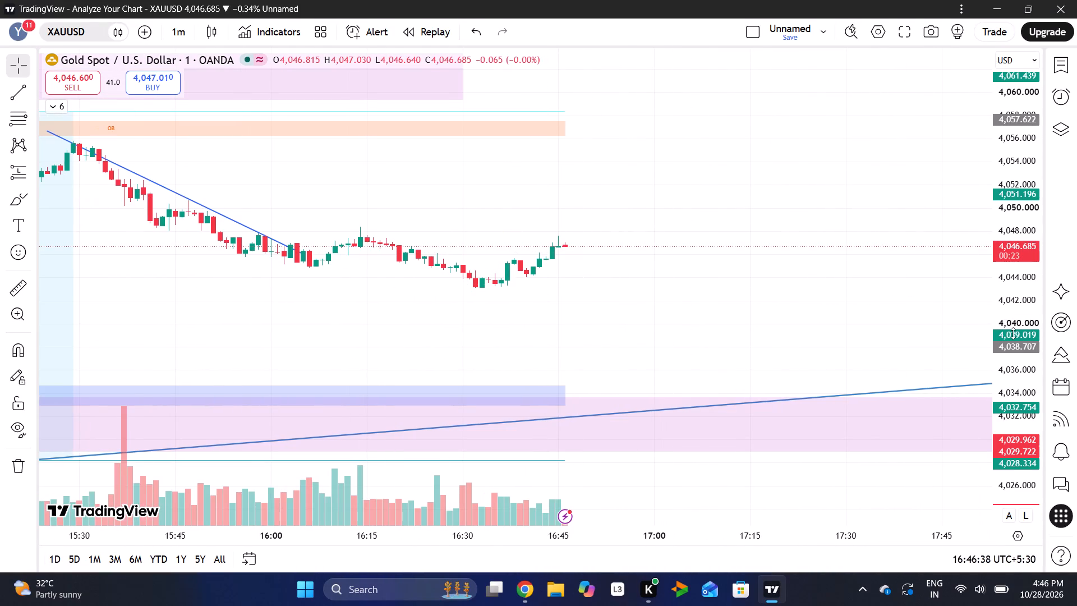
Place a short position on the latest candles with its entry at about 4,046.5.
drag(1013, 333, 1026, 0)
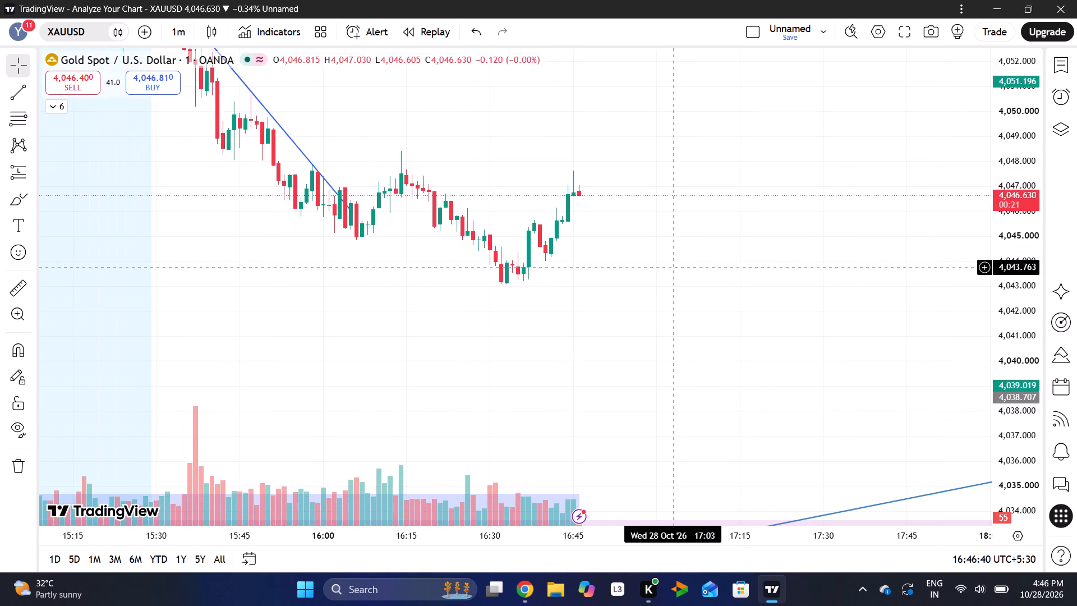
drag(1014, 321, 1016, 62)
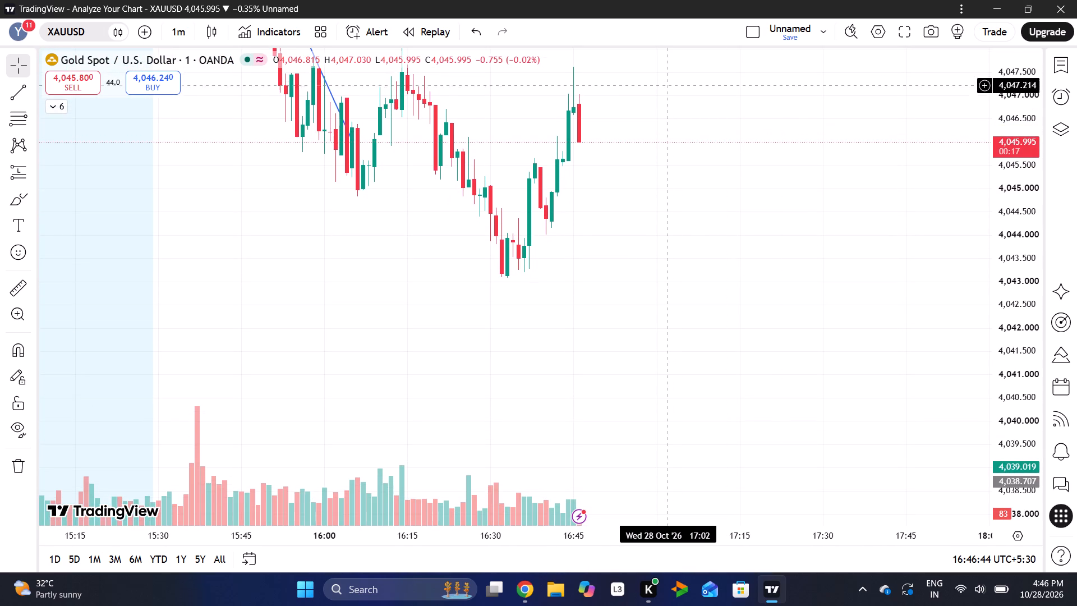
drag(679, 103, 616, 192)
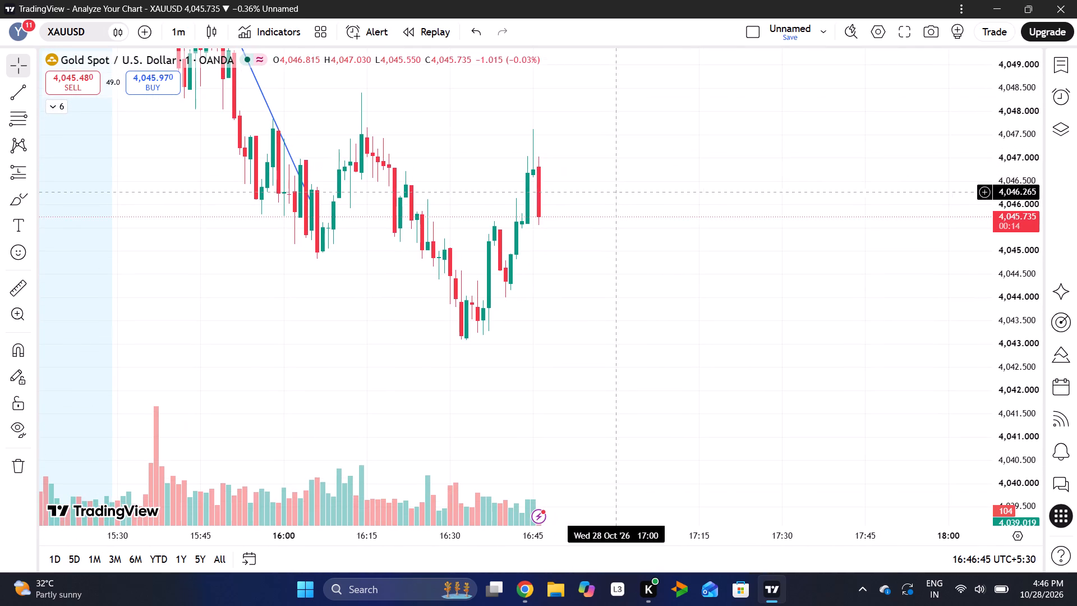
click(30, 171)
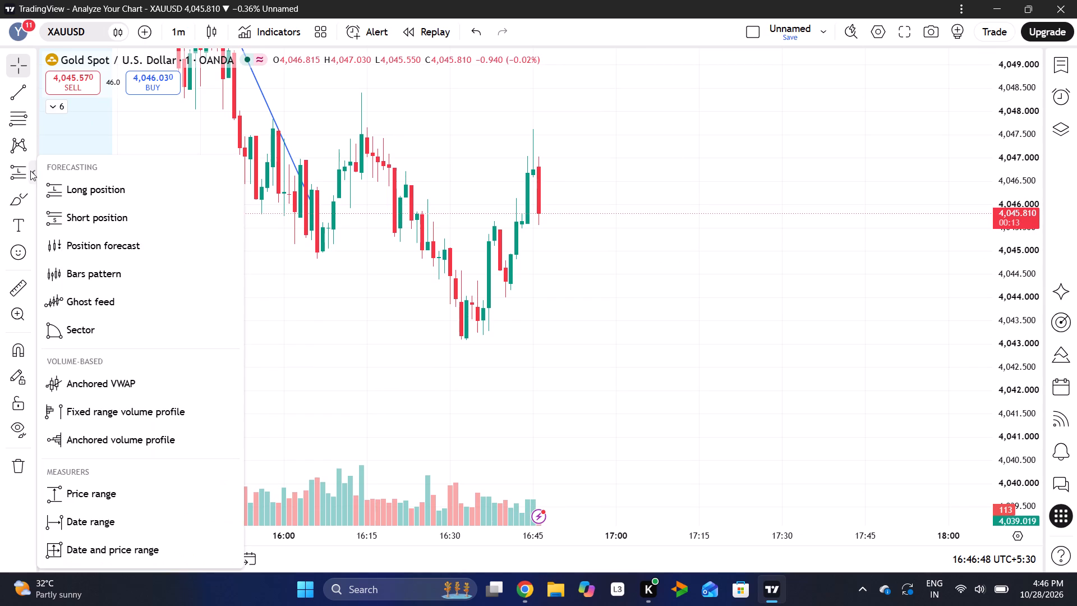
click(80, 212)
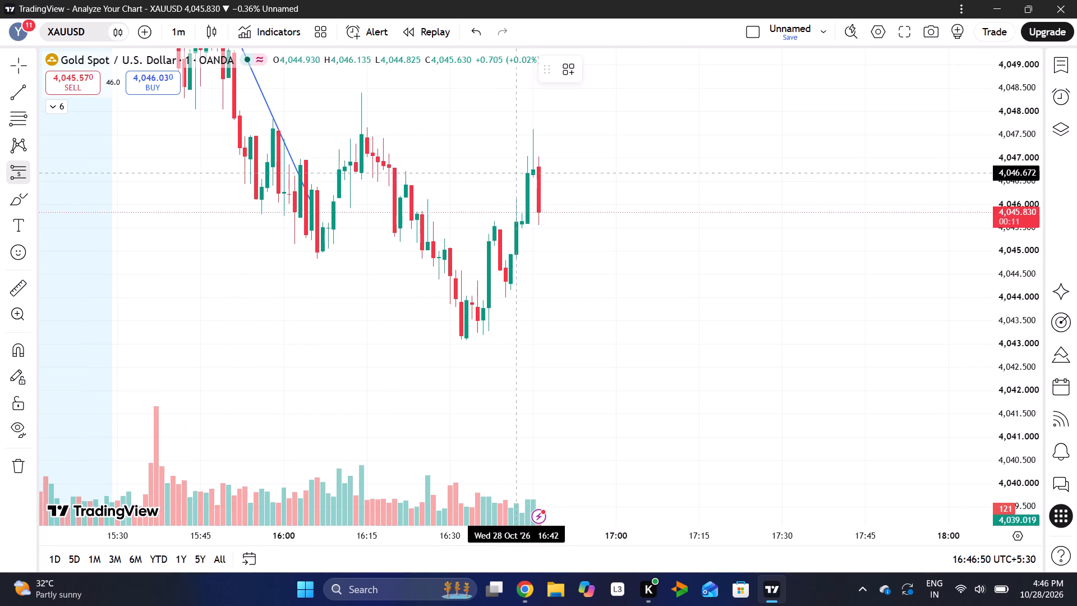
click(534, 181)
drag(744, 180, 738, 237)
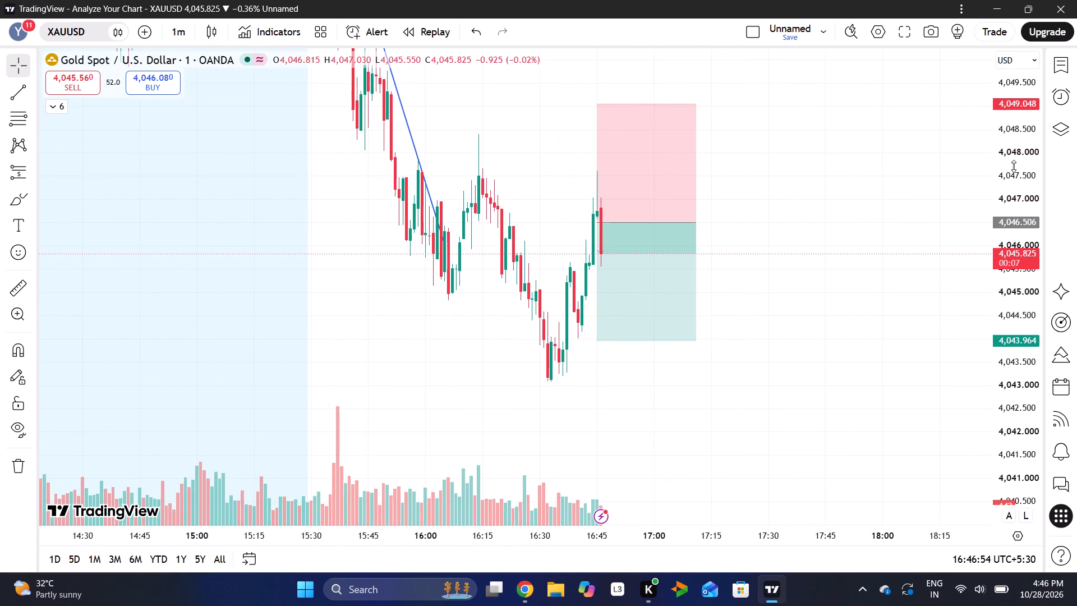
Tighten the short position's stop to about 4,047.78 and shorten its time span to end at about 17:04.
drag(1014, 166, 947, 443)
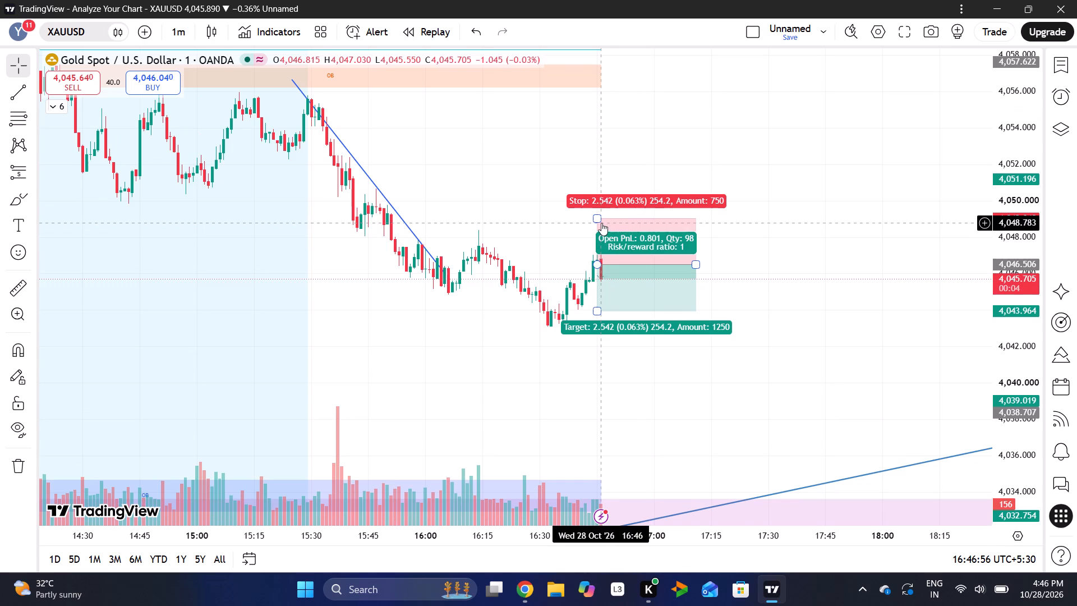
drag(598, 220, 579, 241)
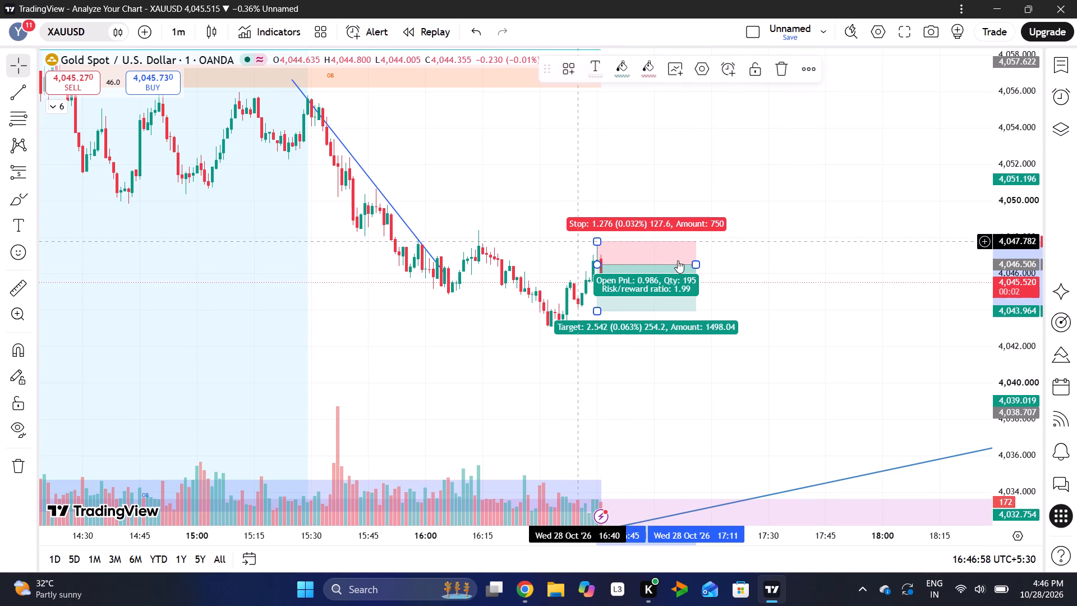
drag(698, 267, 696, 267)
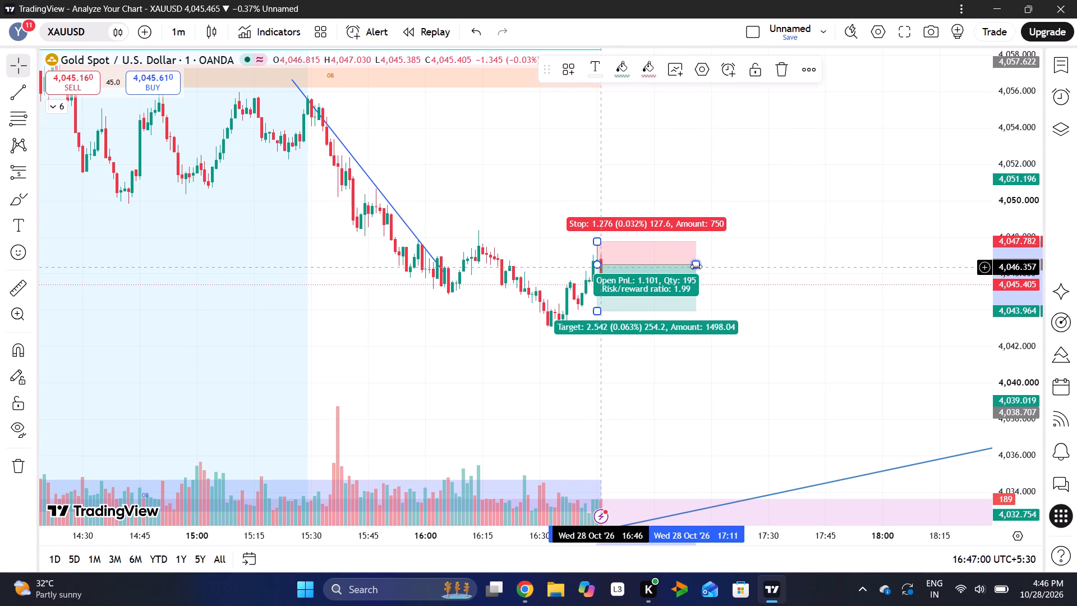
drag(696, 267, 631, 268)
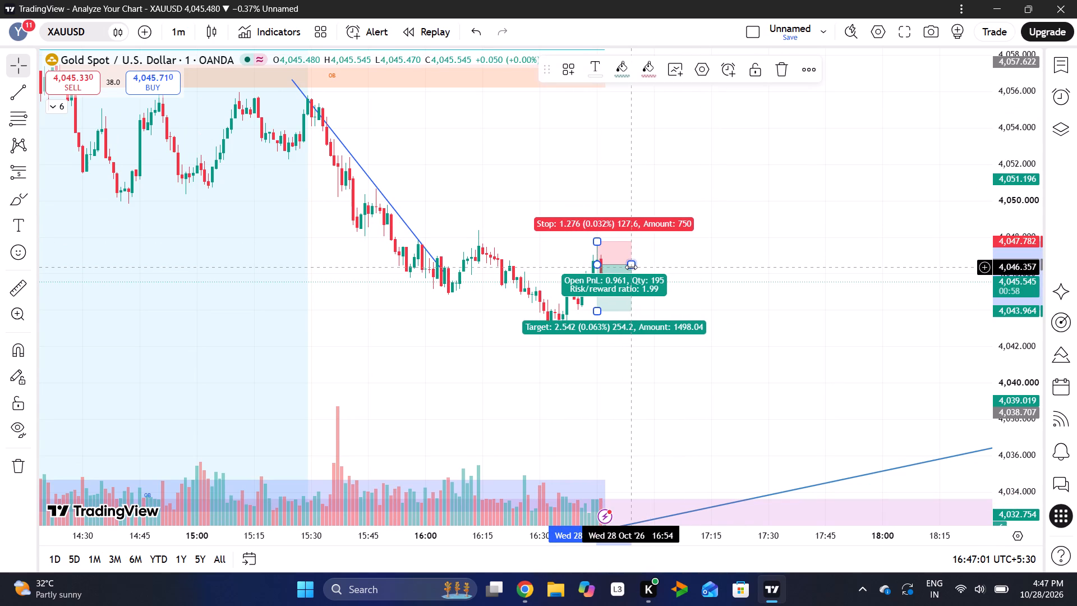
drag(631, 267, 670, 265)
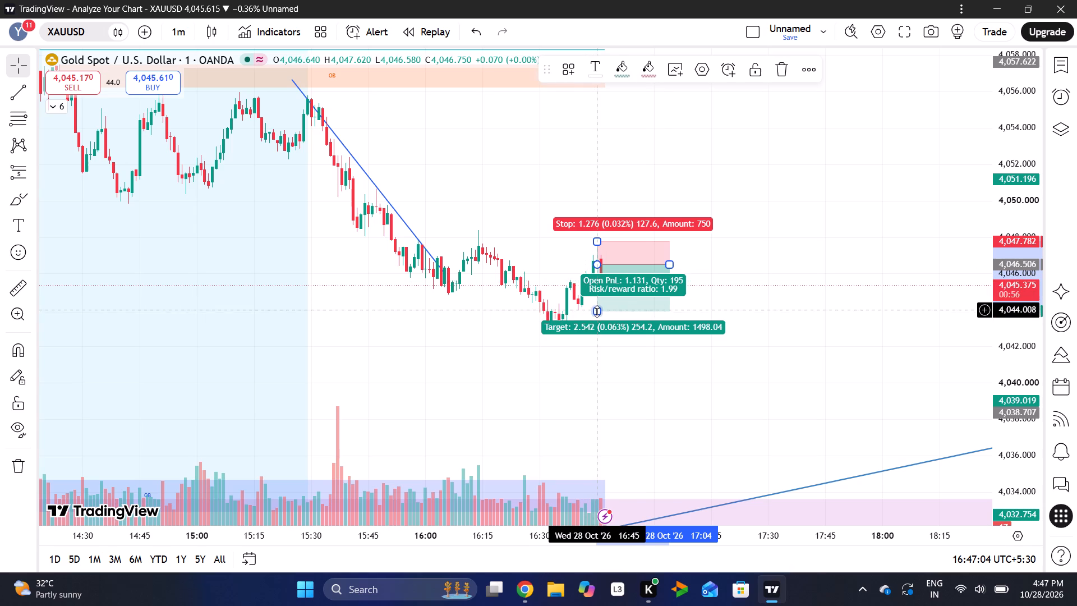
Lower the short position's target to about 4,034.69 and extend its end time to about 17:23.
drag(597, 312, 631, 479)
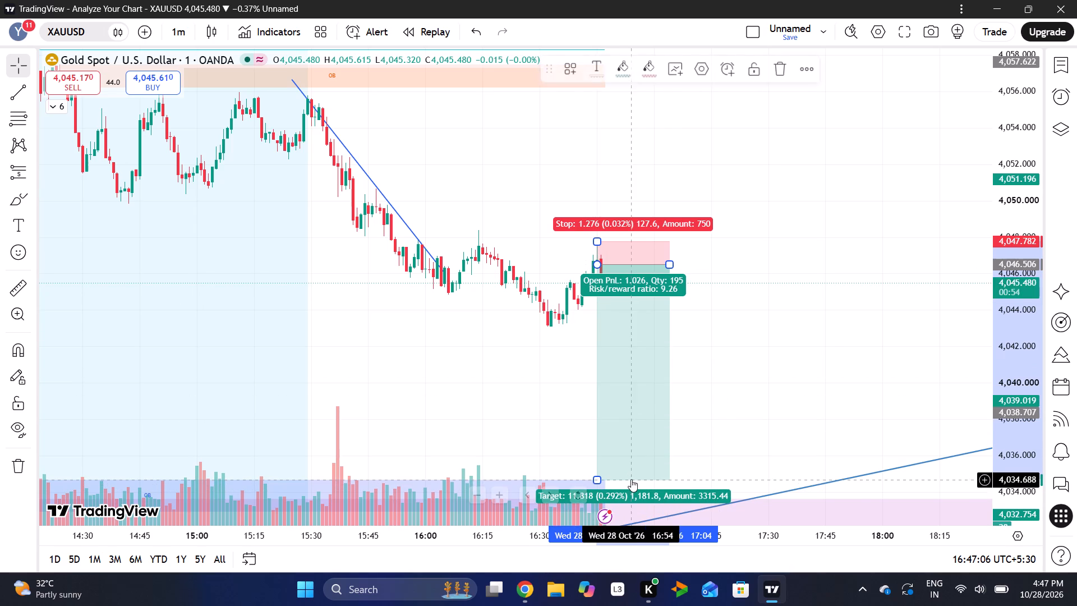
drag(668, 263, 740, 249)
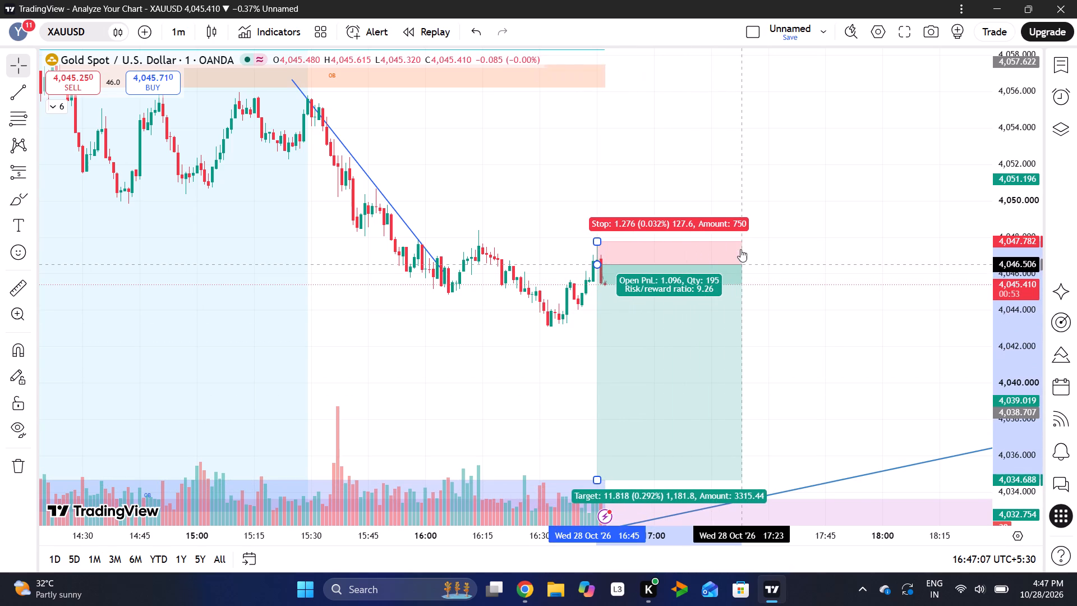
click(825, 277)
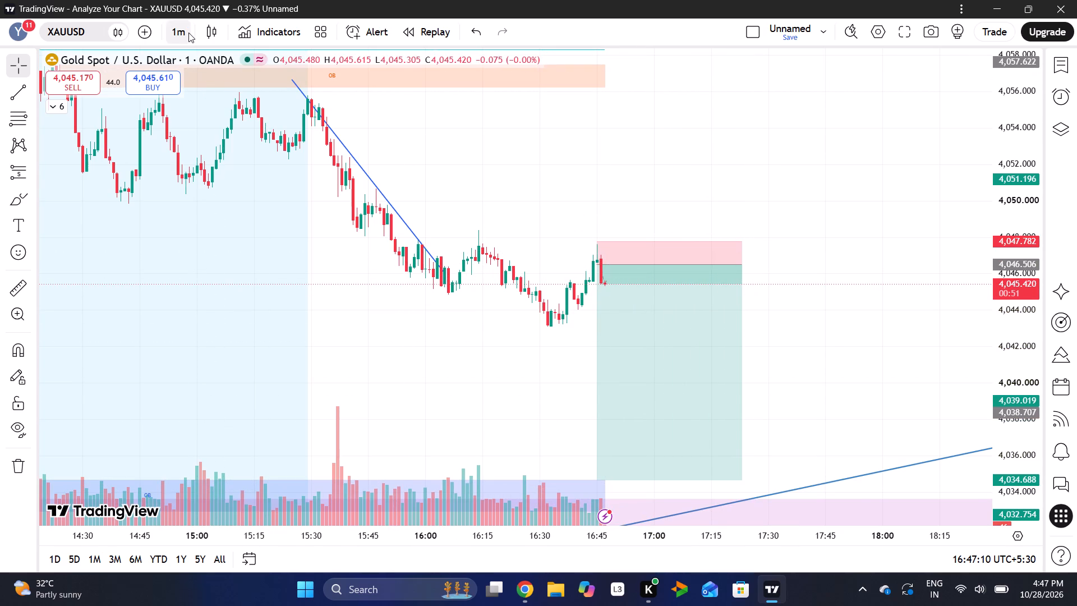
Switch the chart to the 5-minute interval.
click(190, 33)
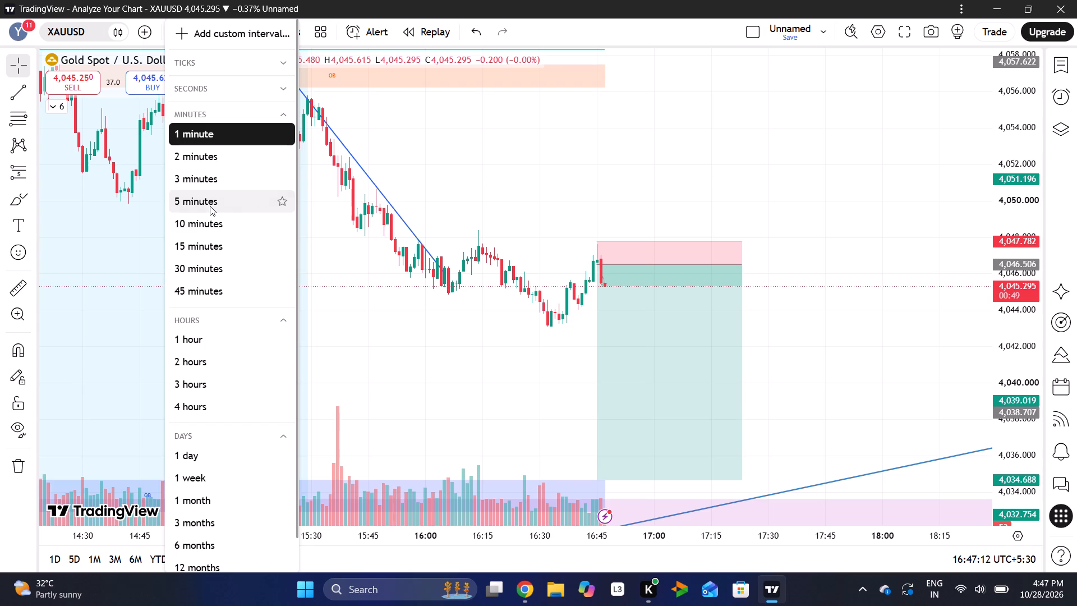
click(210, 206)
Extend the short position's end time to about 17:50.
scroll(558, 244, left, 1)
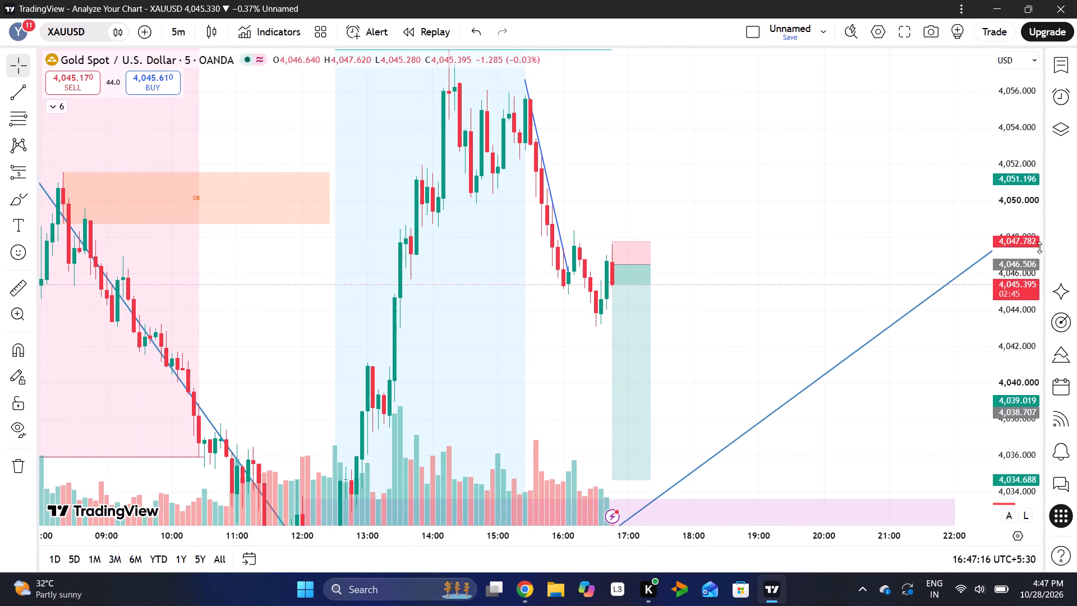
drag(1010, 212, 1005, 281)
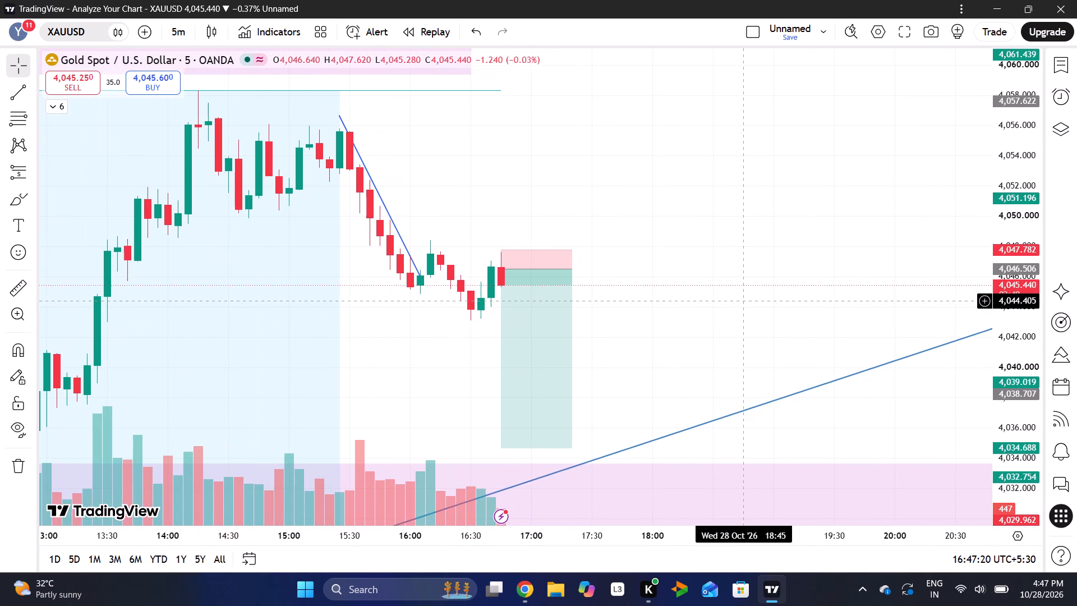
drag(1024, 320, 1030, 119)
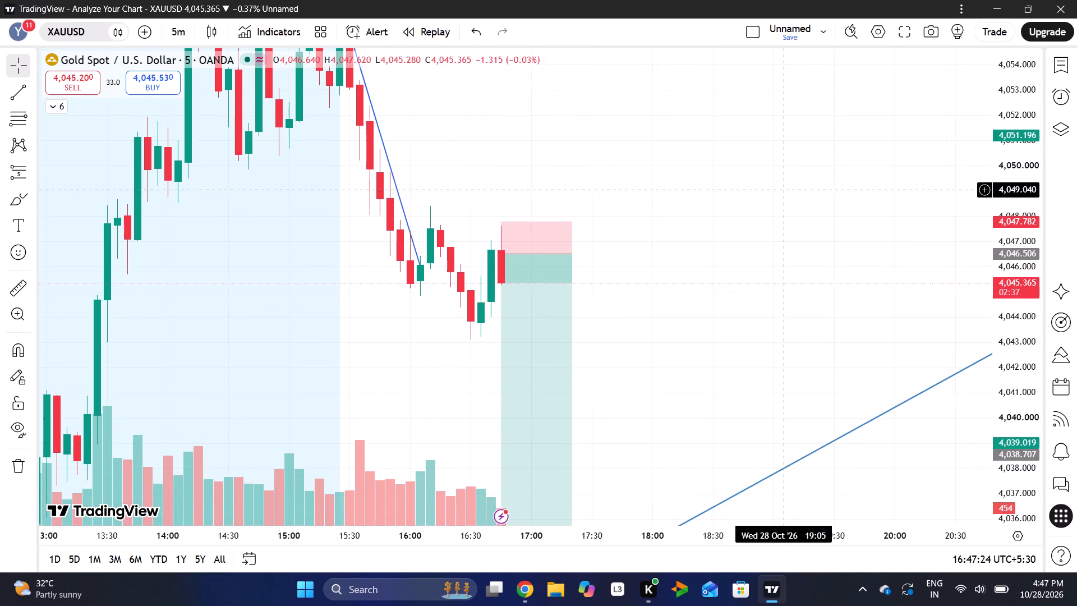
drag(588, 250, 625, 254)
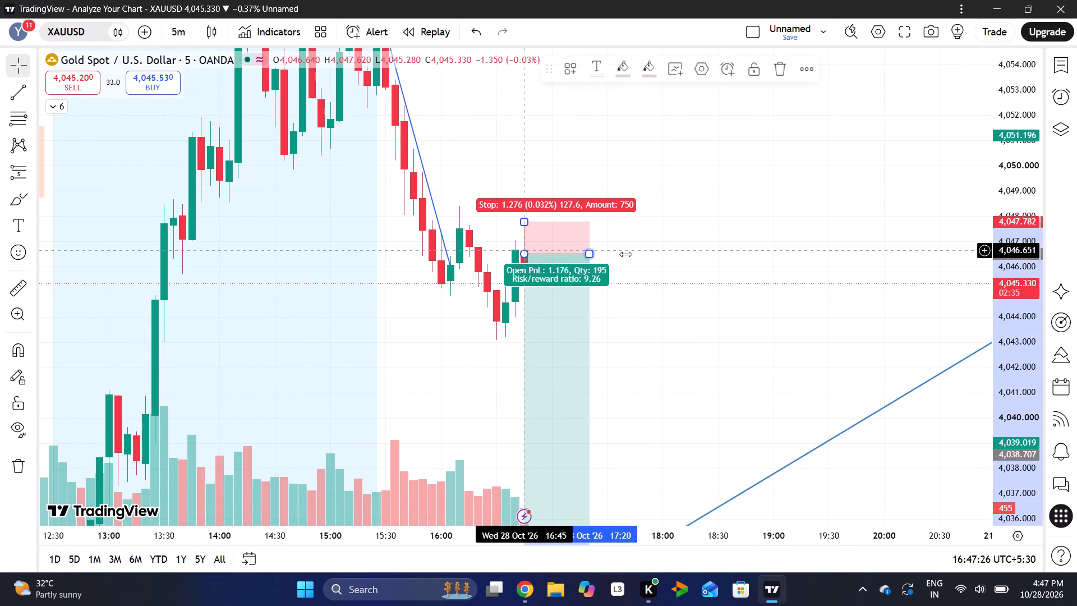
drag(625, 254, 643, 255)
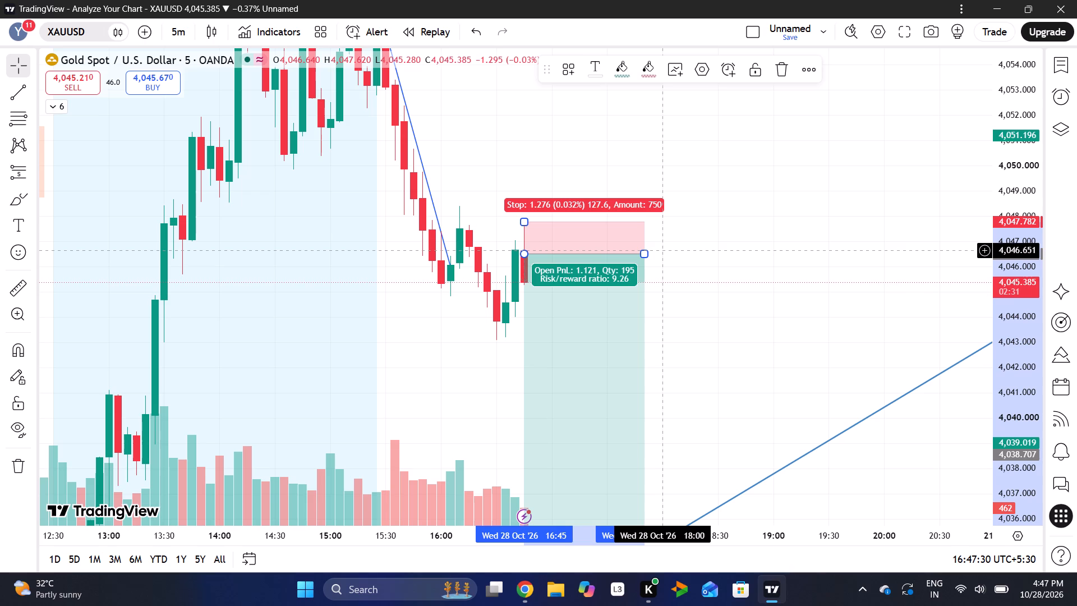
click(666, 250)
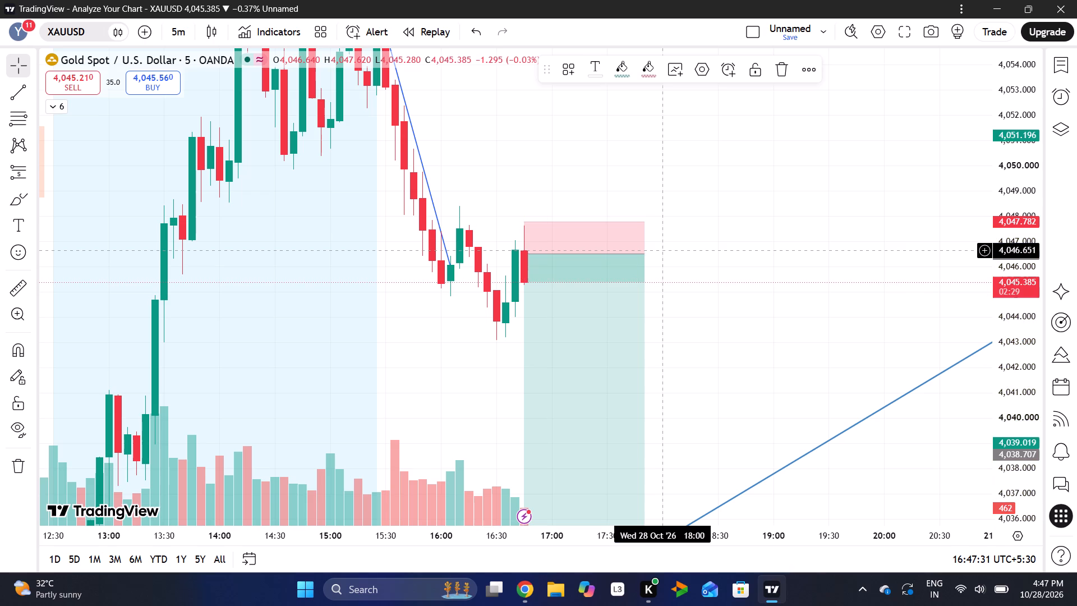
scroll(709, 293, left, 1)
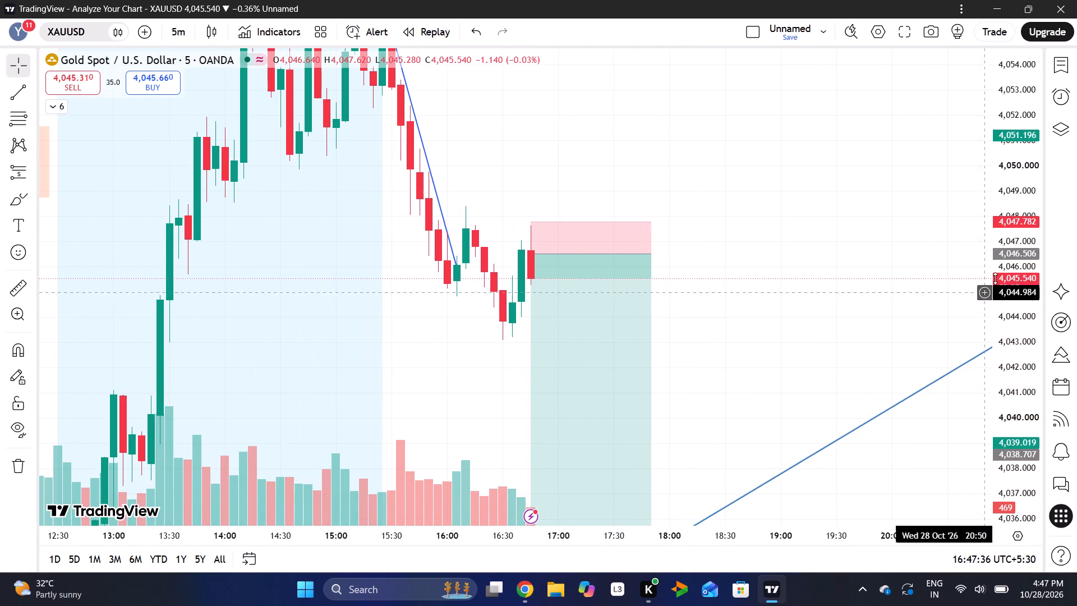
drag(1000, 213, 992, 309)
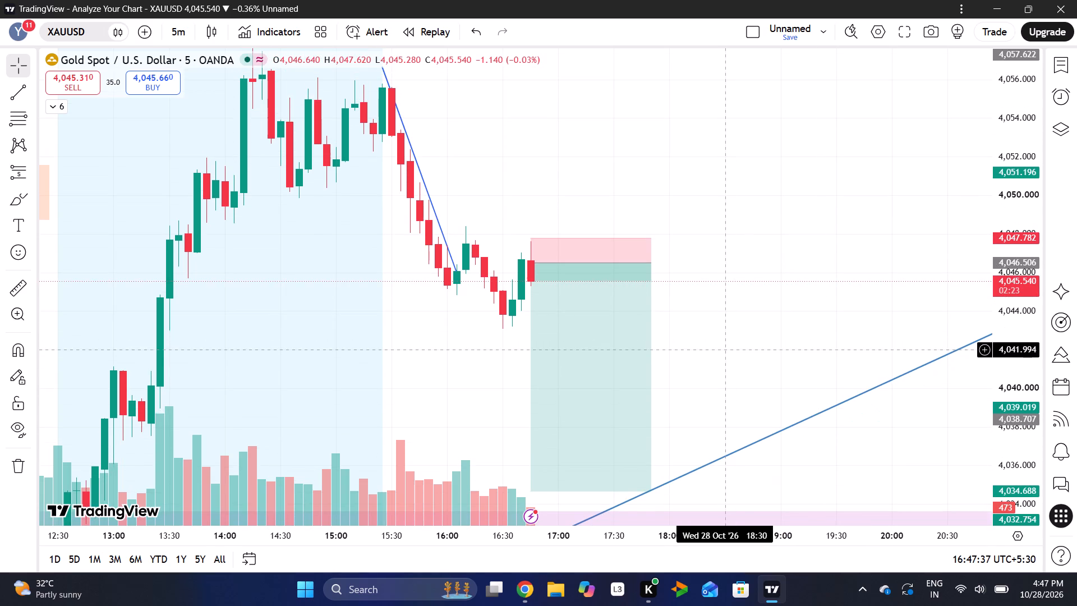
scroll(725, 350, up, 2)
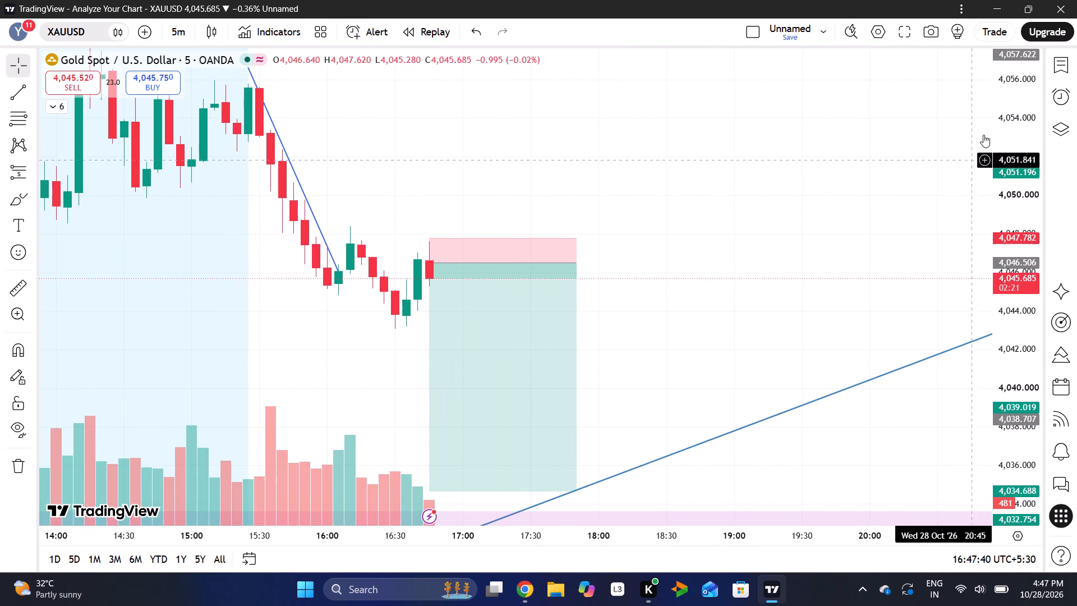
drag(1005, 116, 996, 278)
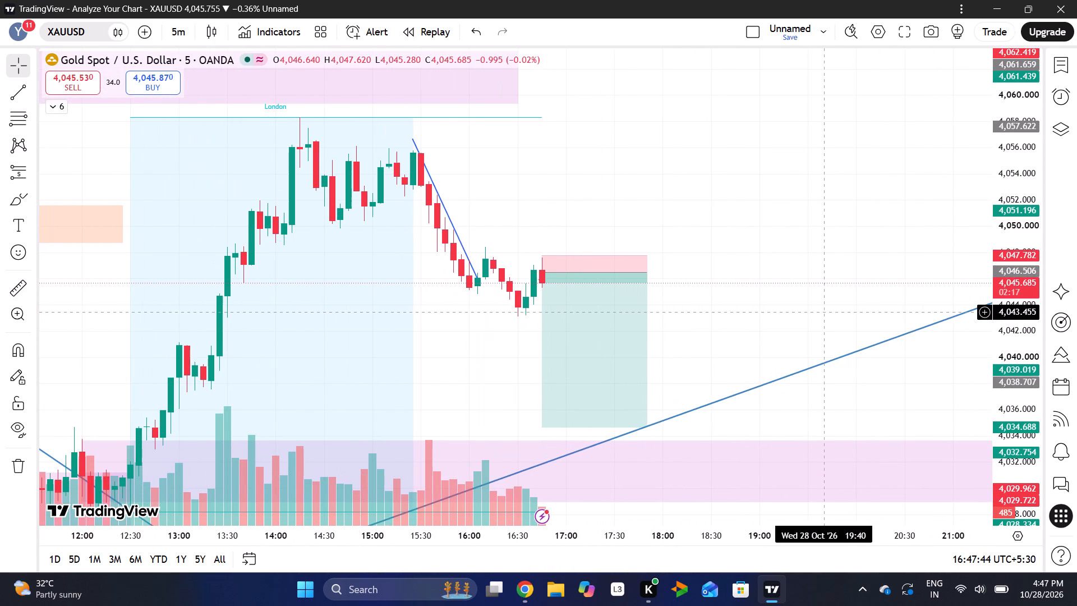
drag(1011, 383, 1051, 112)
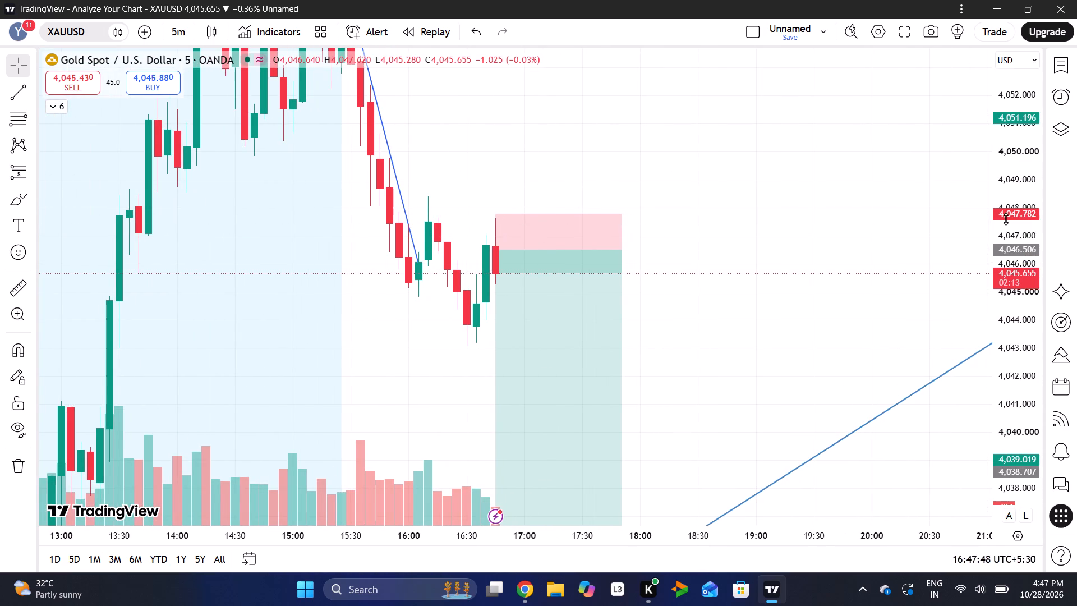
Switch the chart to the 15-minute interval.
click(179, 26)
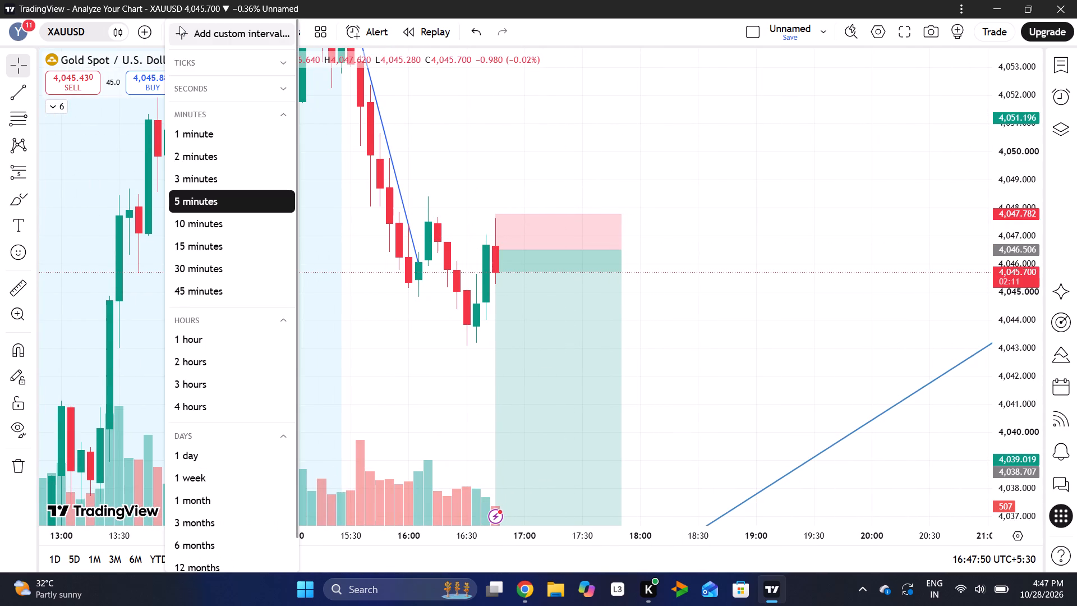
click(209, 255)
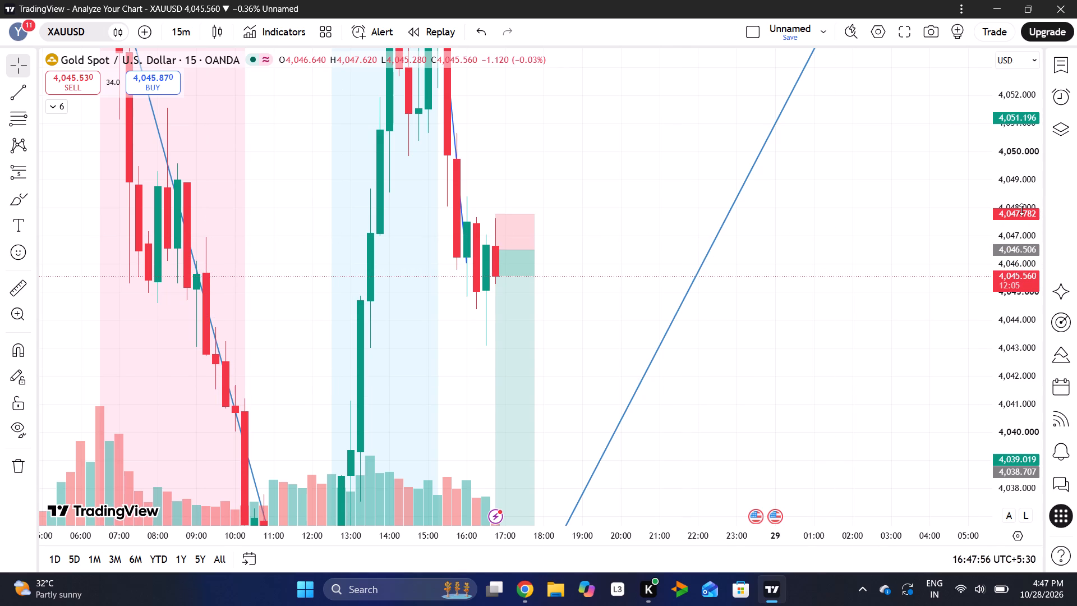
Draw a rectangle zone from about 4,052.3 to 4,056.5, spanning about 15:15 to 17:15, at the start of the latest decline.
drag(1021, 209, 980, 421)
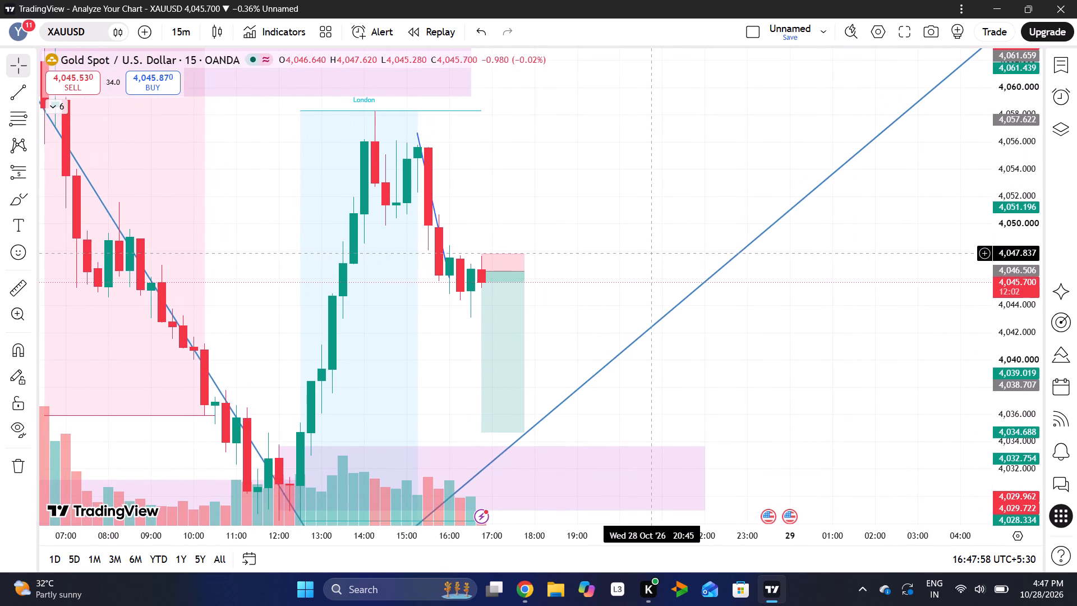
click(34, 200)
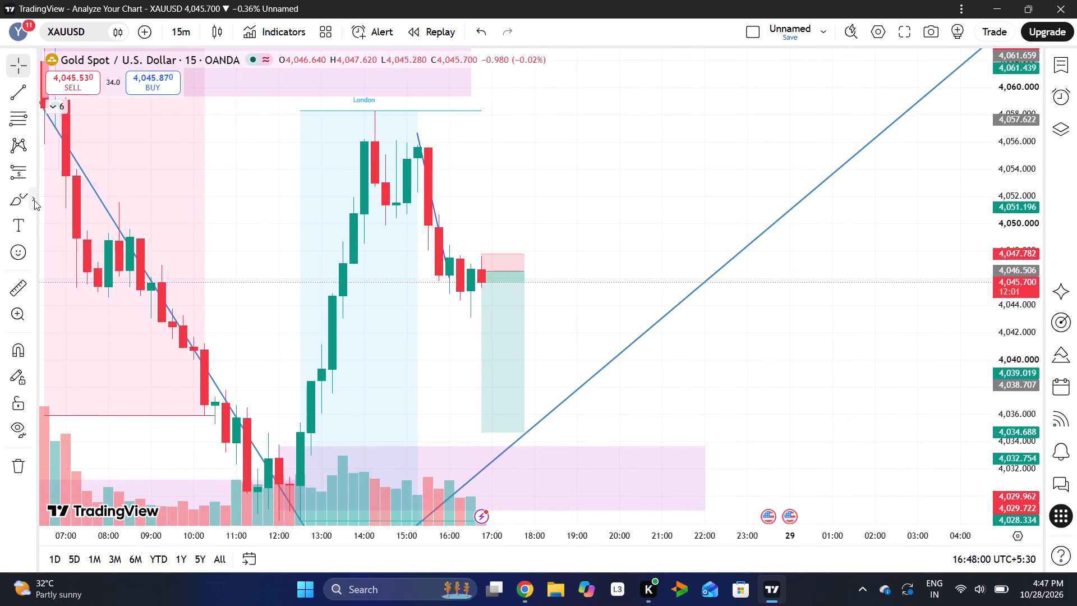
click(75, 301)
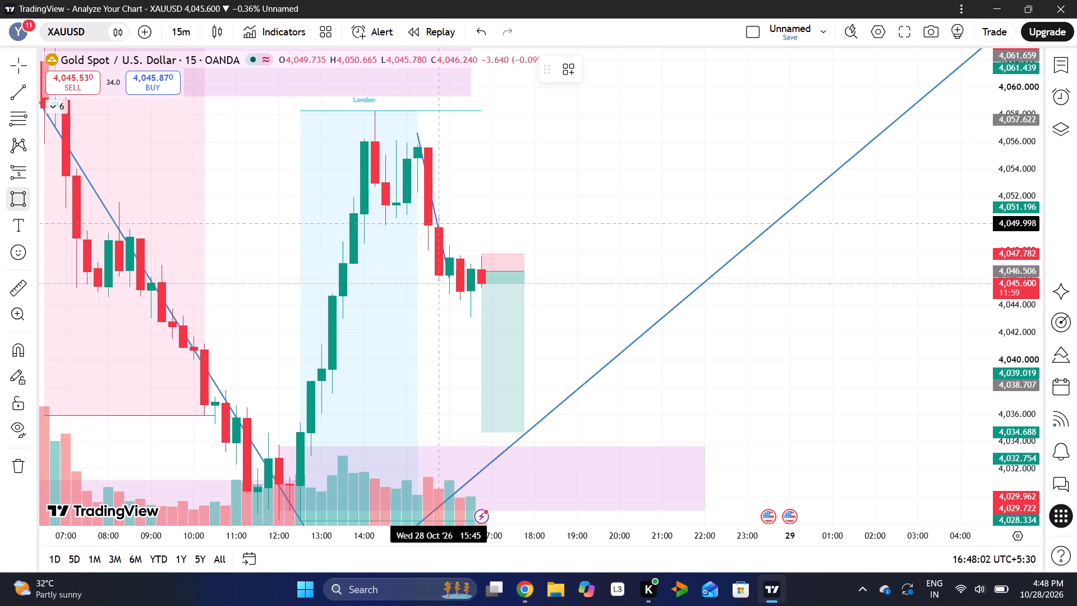
drag(412, 192, 509, 137)
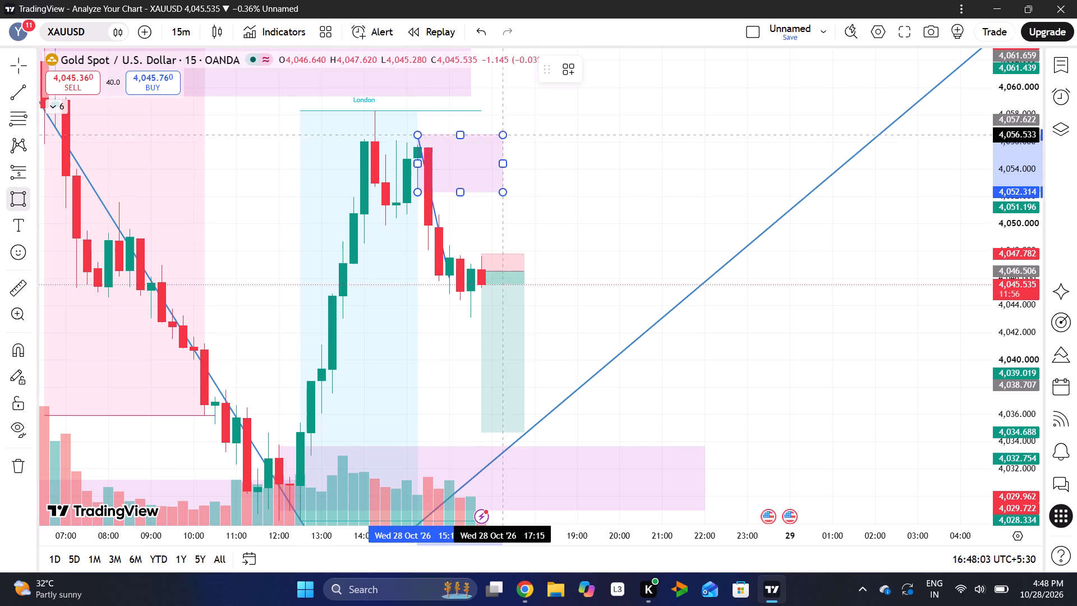
Resize the new rectangle zone so its top is at about 4,055.8 and its end time at about 19:30.
drag(509, 137, 583, 144)
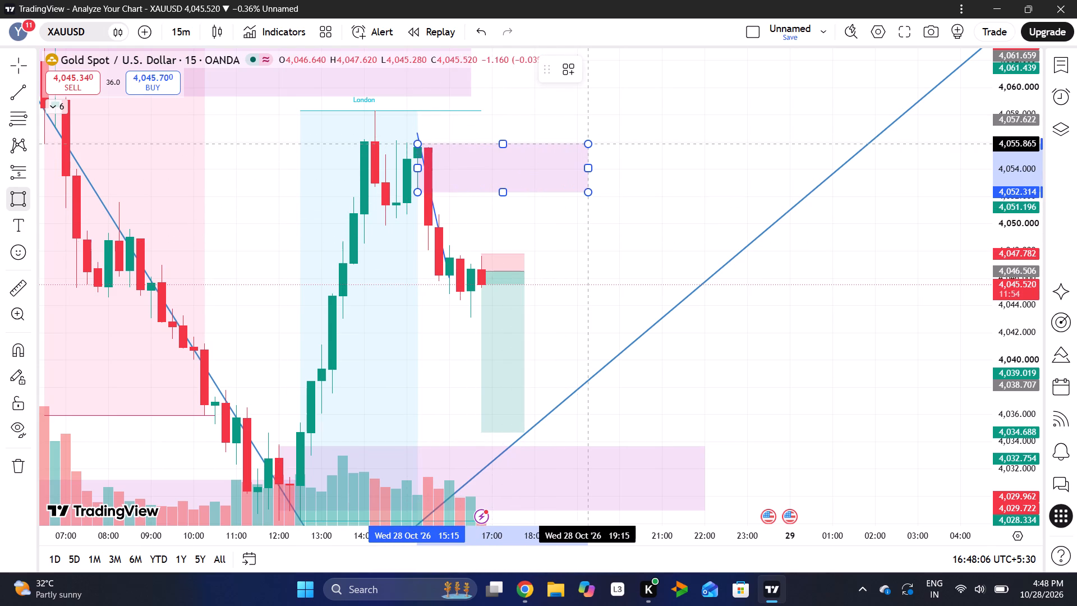
drag(583, 144, 596, 144)
click(596, 144)
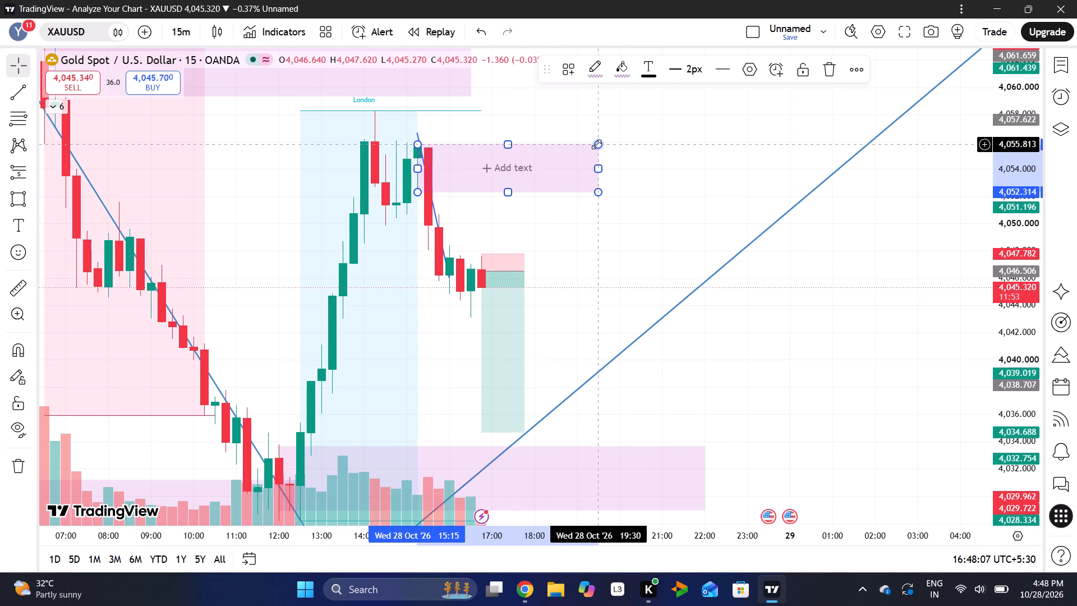
click(736, 139)
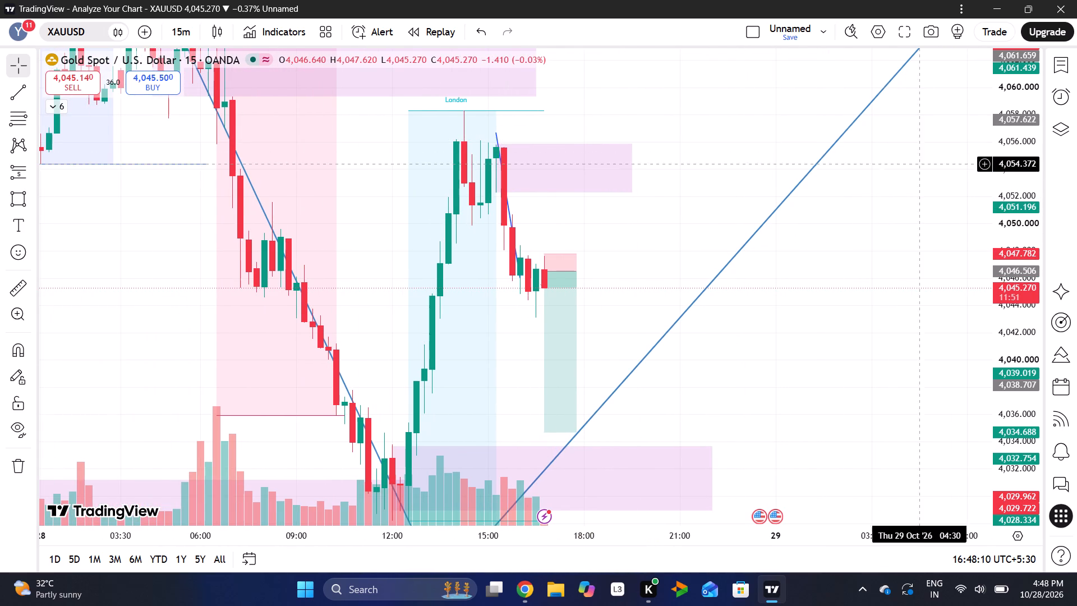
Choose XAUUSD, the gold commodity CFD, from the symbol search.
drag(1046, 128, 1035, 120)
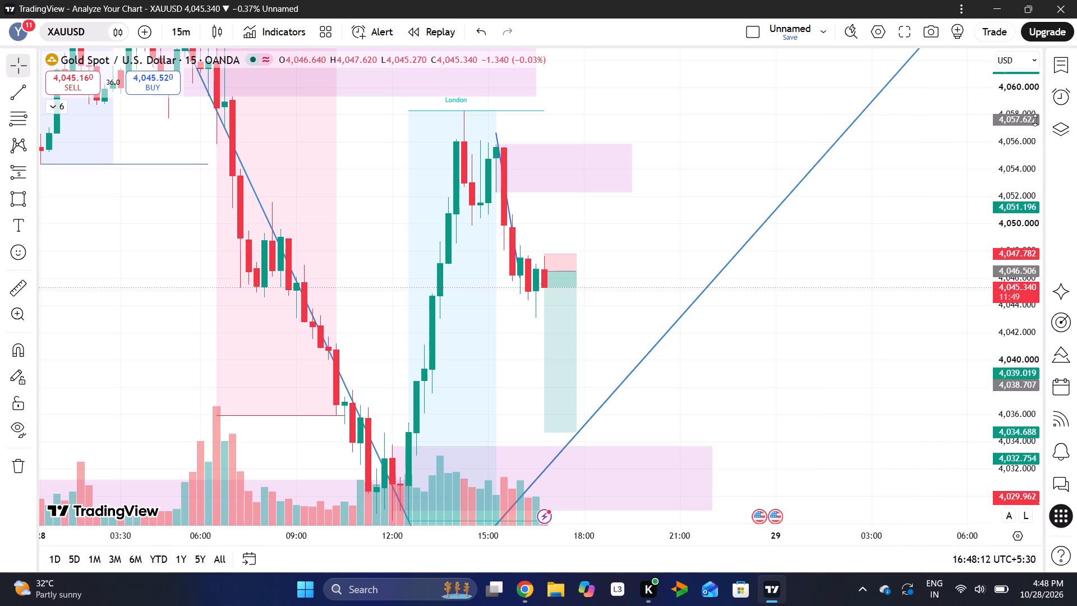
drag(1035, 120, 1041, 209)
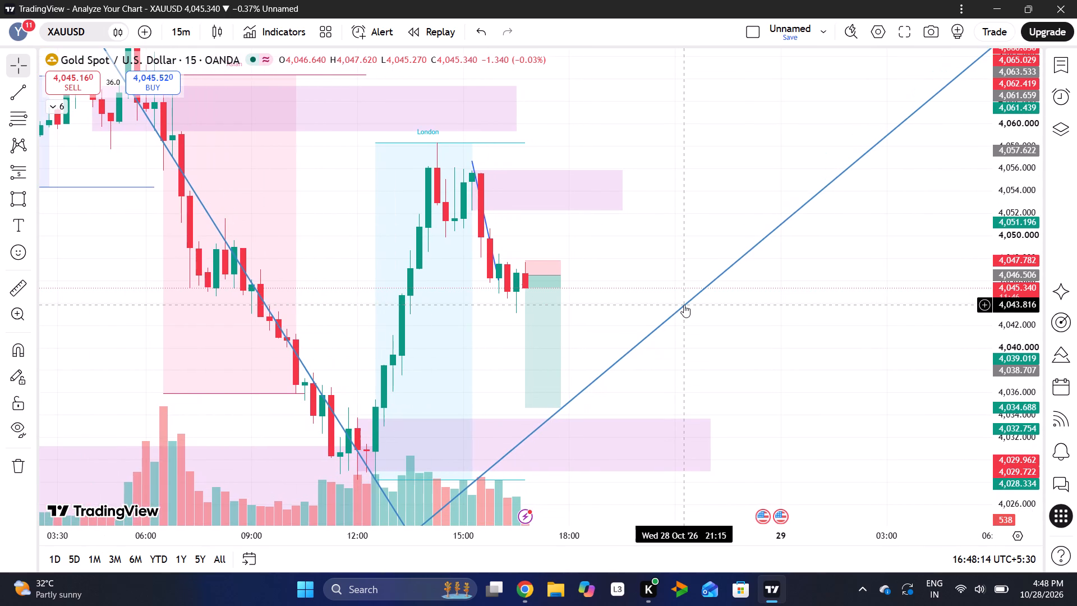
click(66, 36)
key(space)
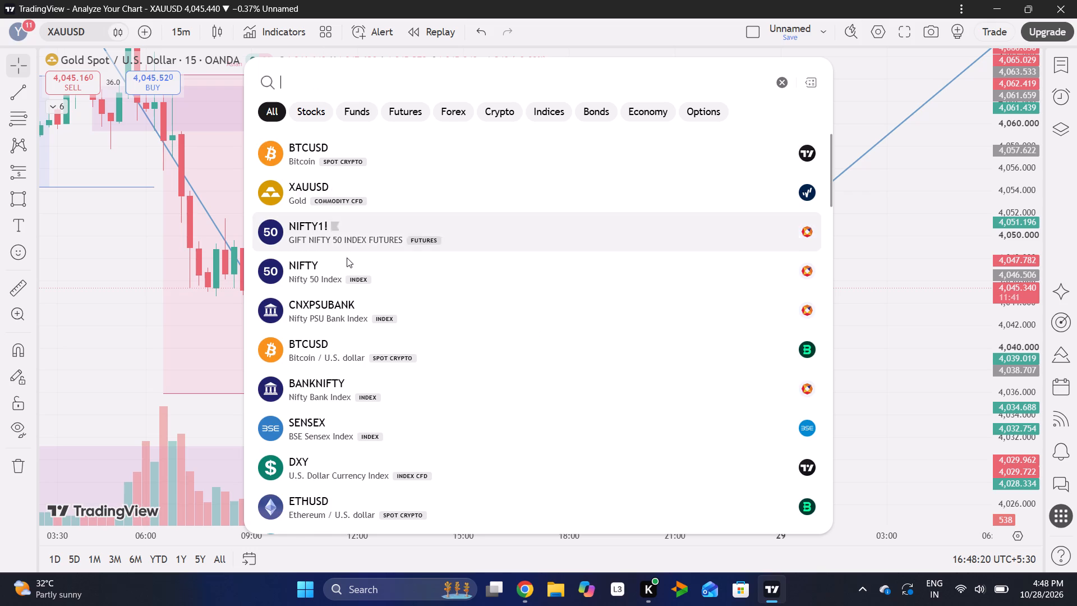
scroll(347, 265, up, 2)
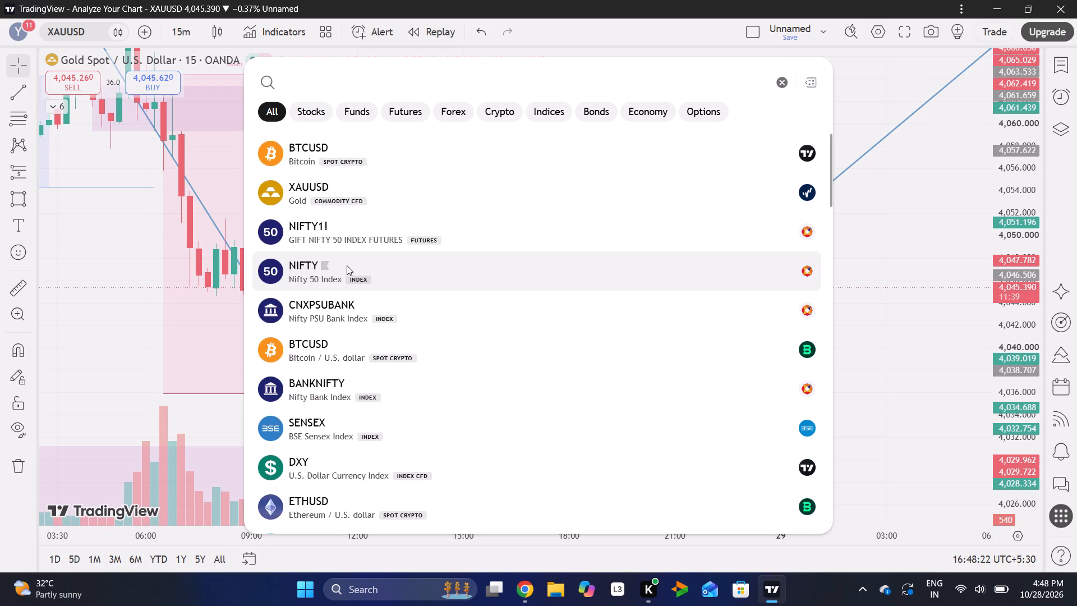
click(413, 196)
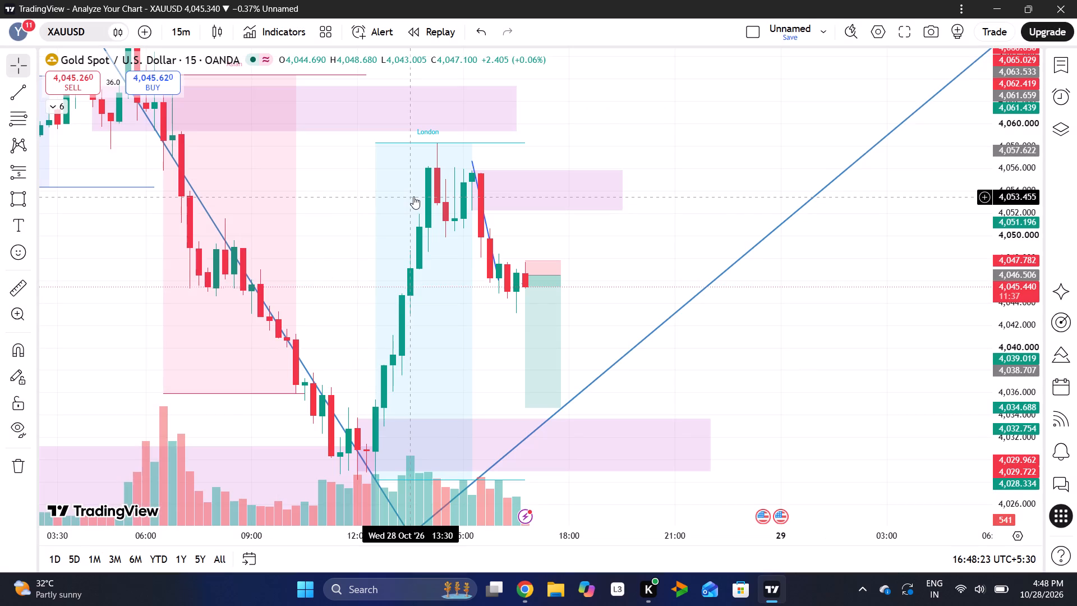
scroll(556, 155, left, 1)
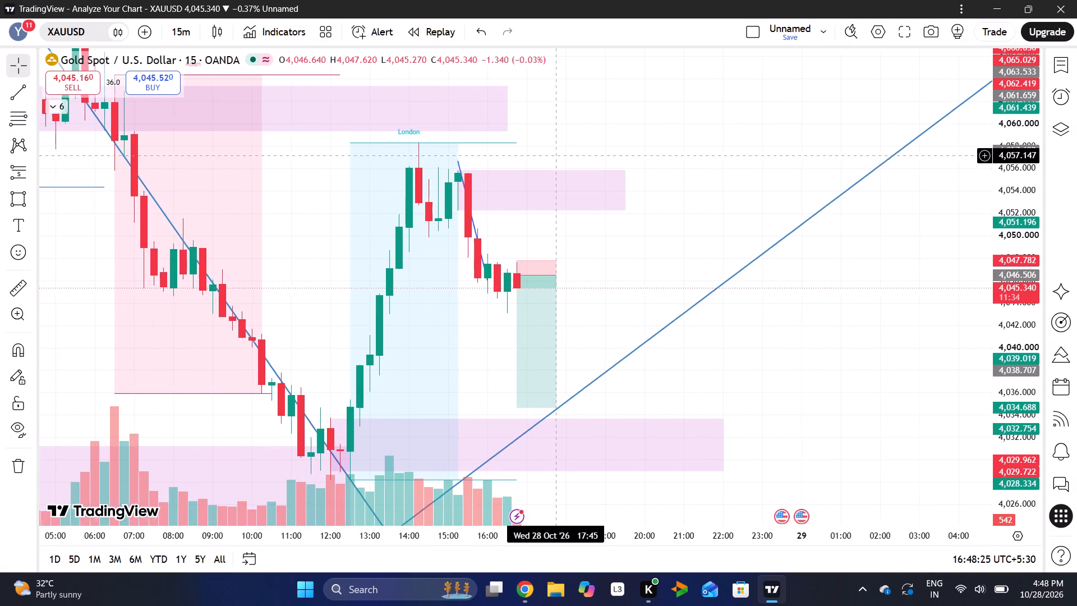
Switch the chart symbol to BTCUSD, the Bitcoin spot crypto entry.
click(93, 33)
key(space)
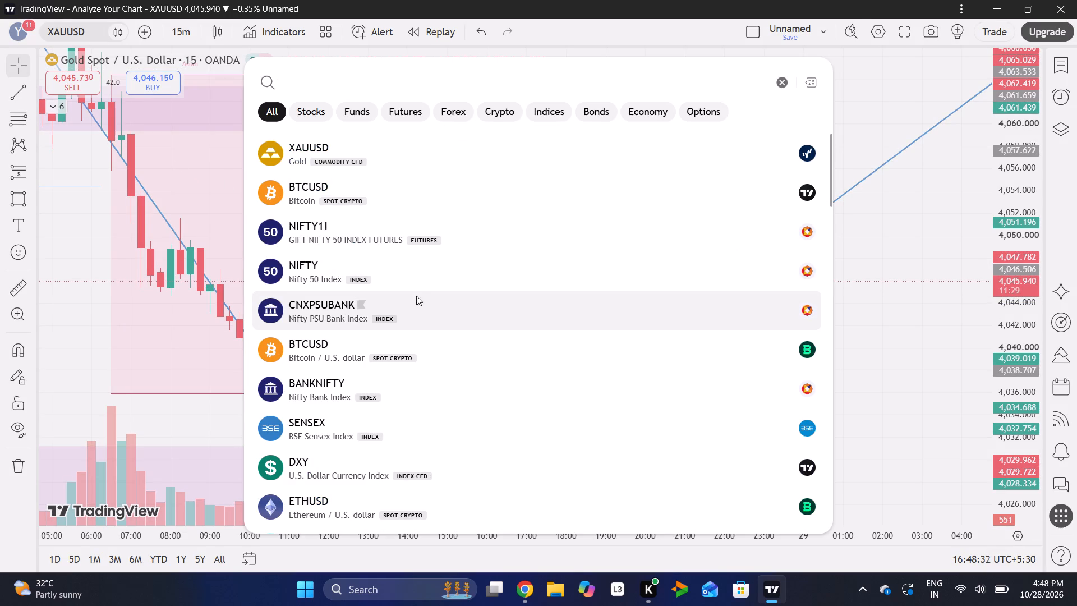
click(445, 187)
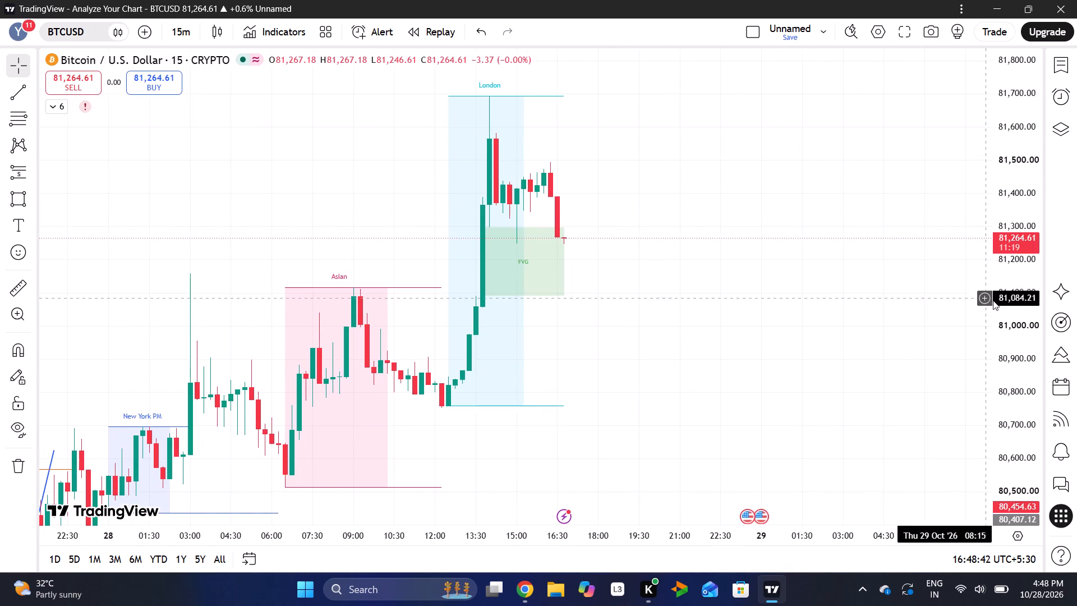
Draw a rectangle zone from about 81,404 to 81,474, spanning 16:00 to about 18:45, at the start of the latest decline.
drag(1000, 313, 1007, 148)
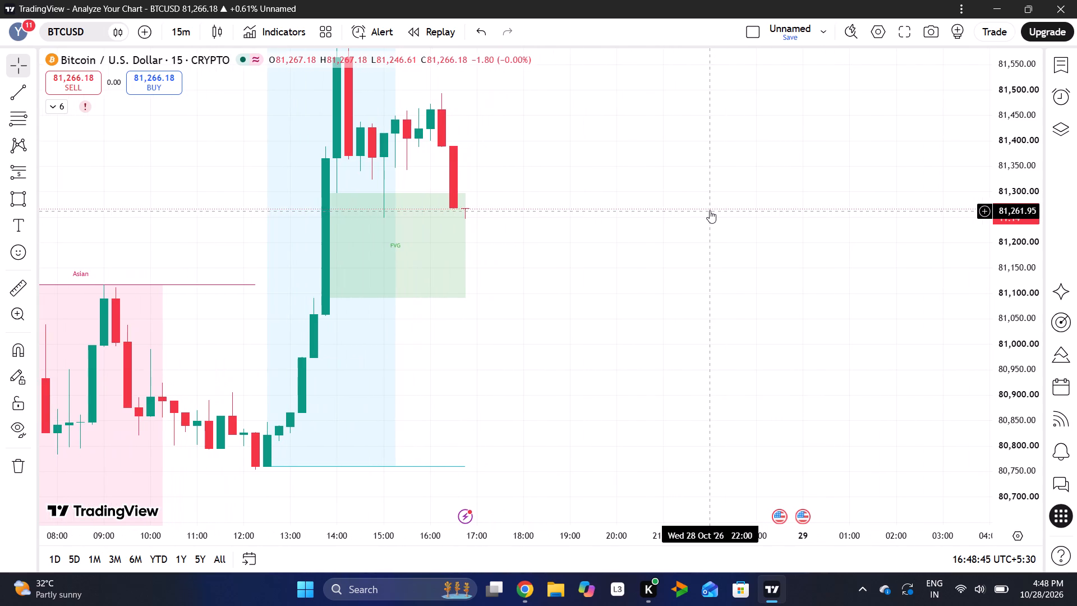
drag(543, 205, 612, 249)
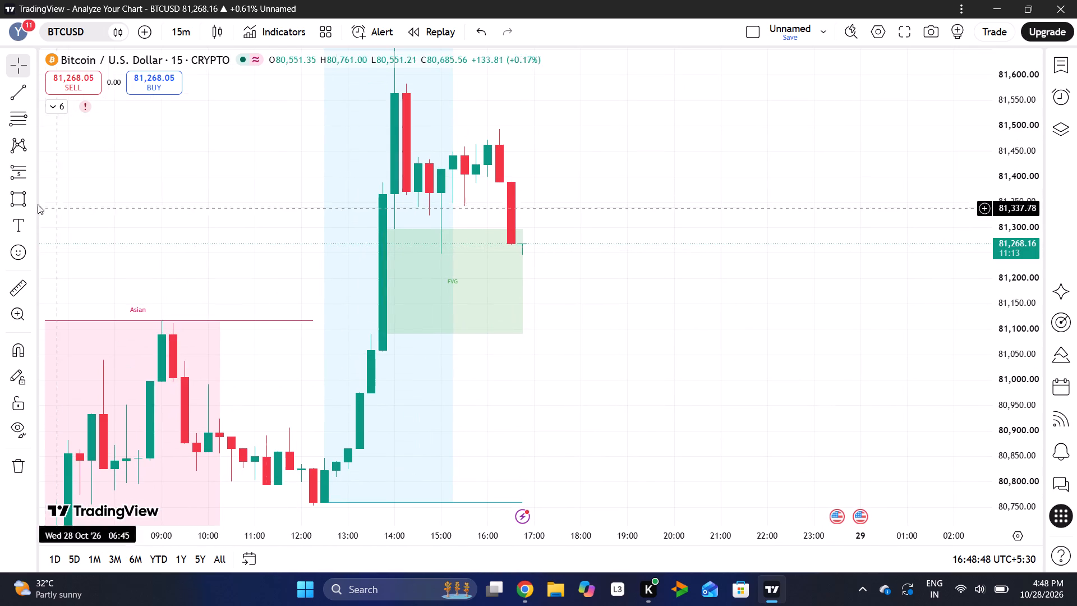
click(9, 199)
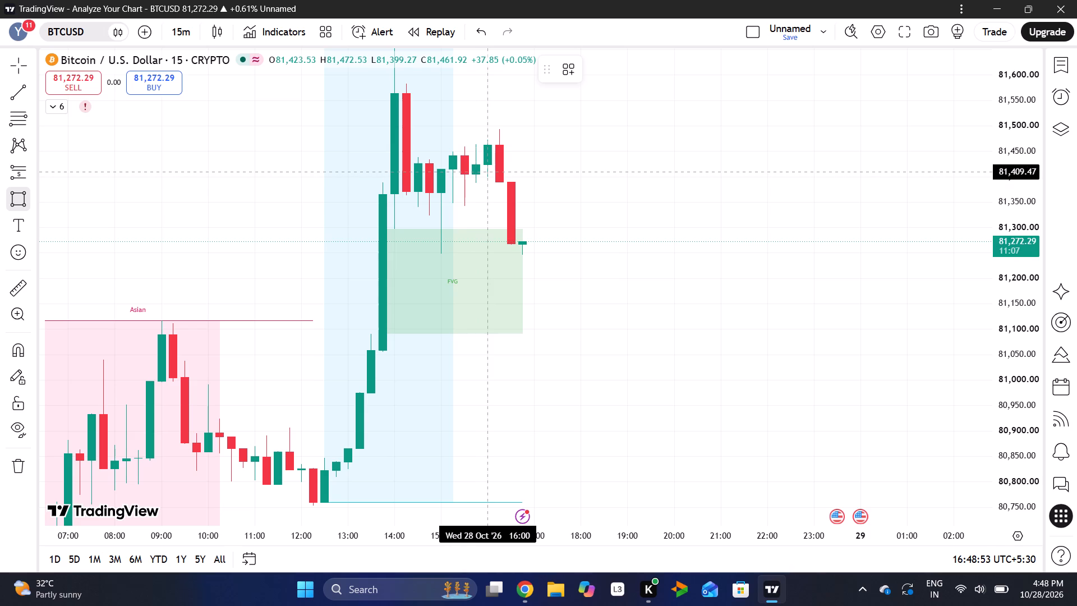
drag(488, 174, 571, 149)
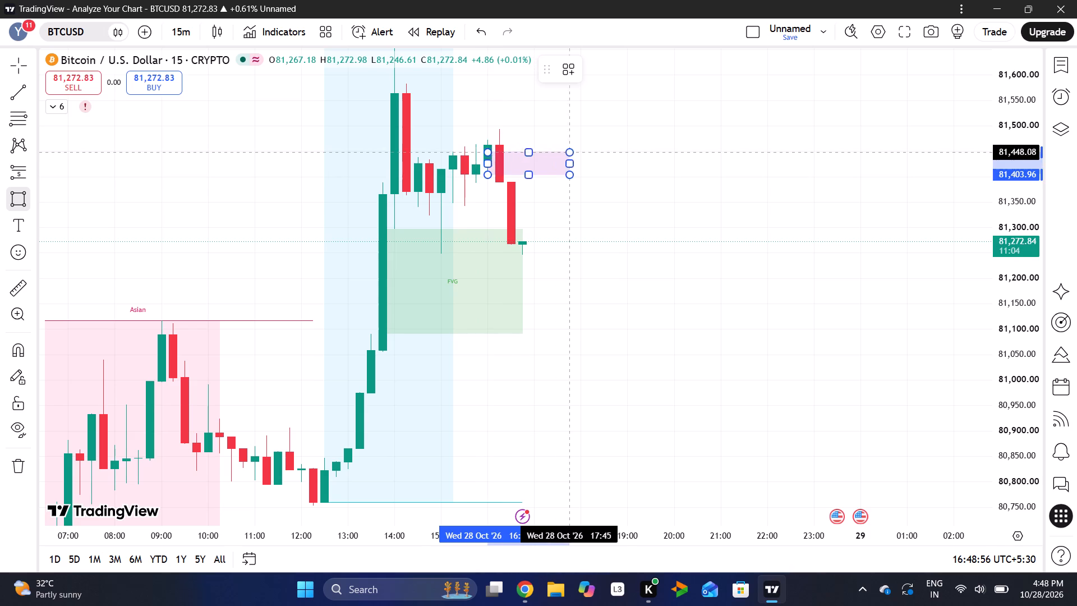
drag(571, 149, 614, 139)
click(614, 139)
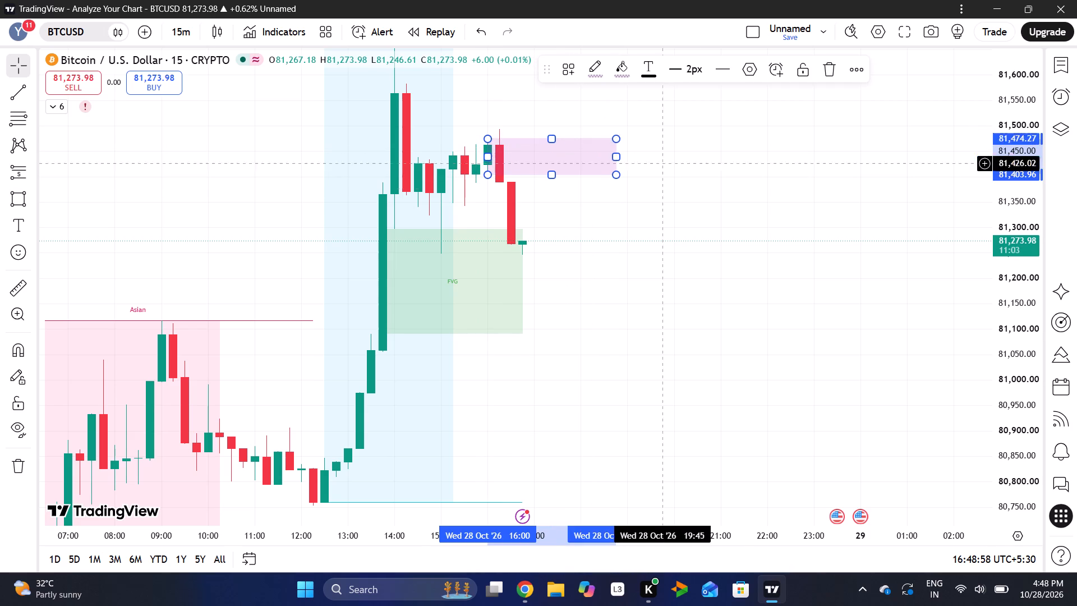
click(693, 188)
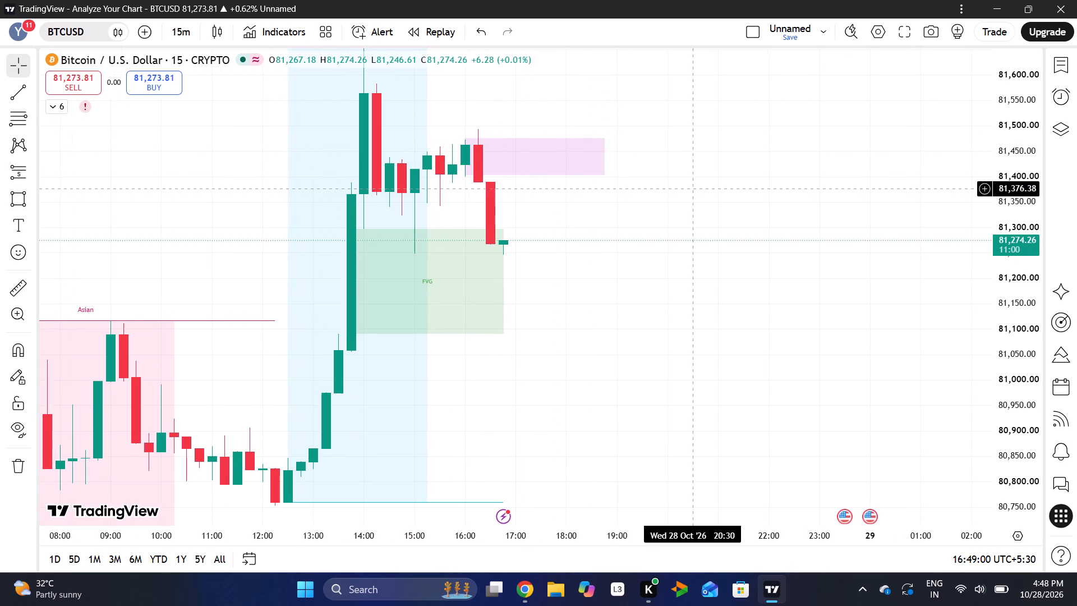
Examine BTCUSD price action across the London, Asian and New York sessions on the 15-minute chart.
drag(612, 324, 727, 341)
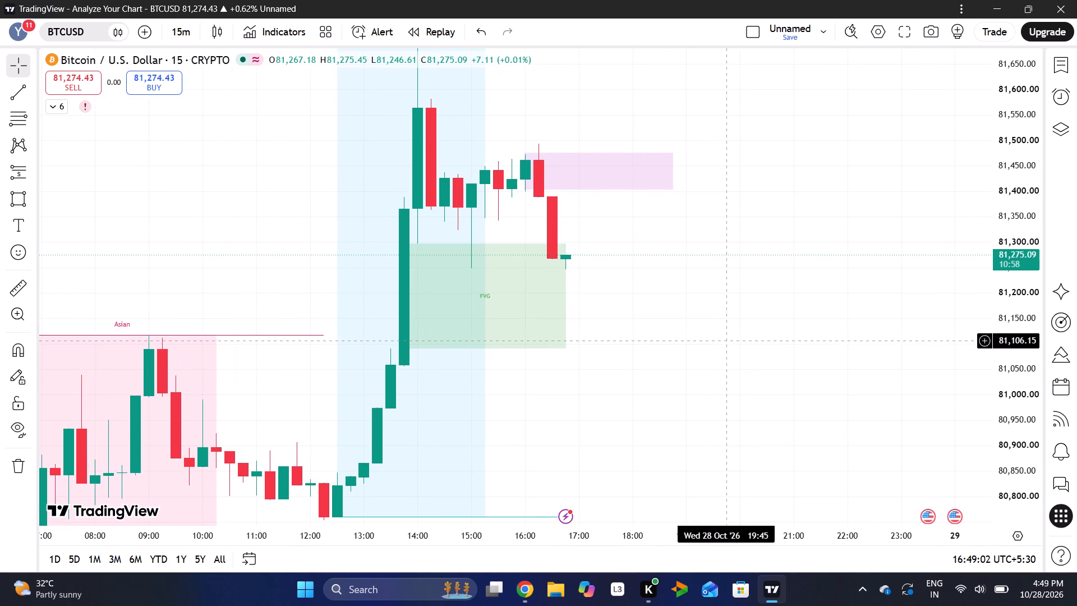
drag(524, 486, 637, 283)
drag(659, 343, 893, 180)
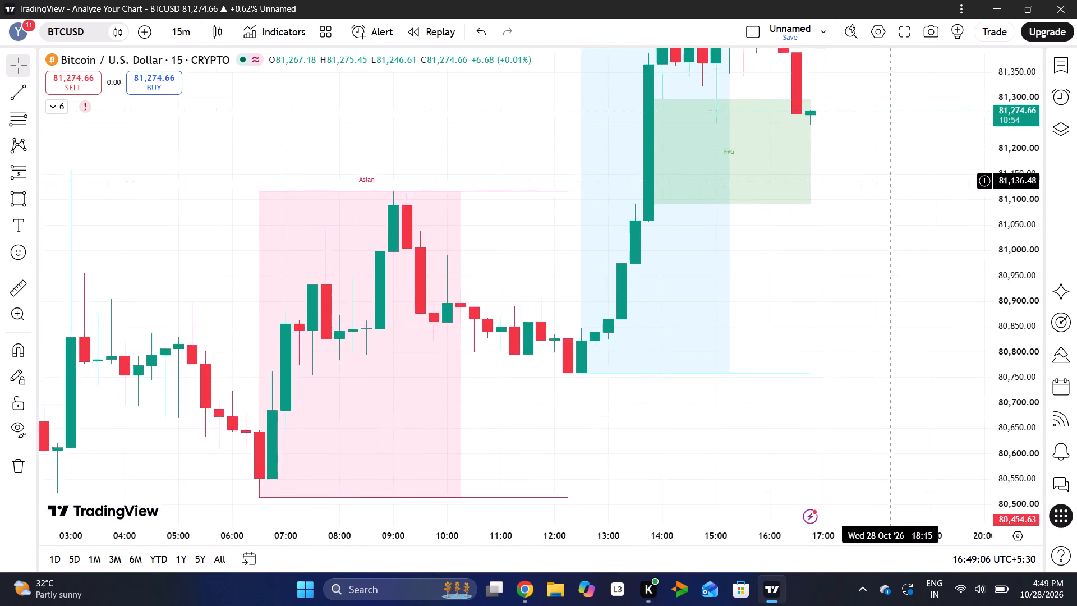
drag(893, 180, 922, 224)
drag(637, 435, 900, 313)
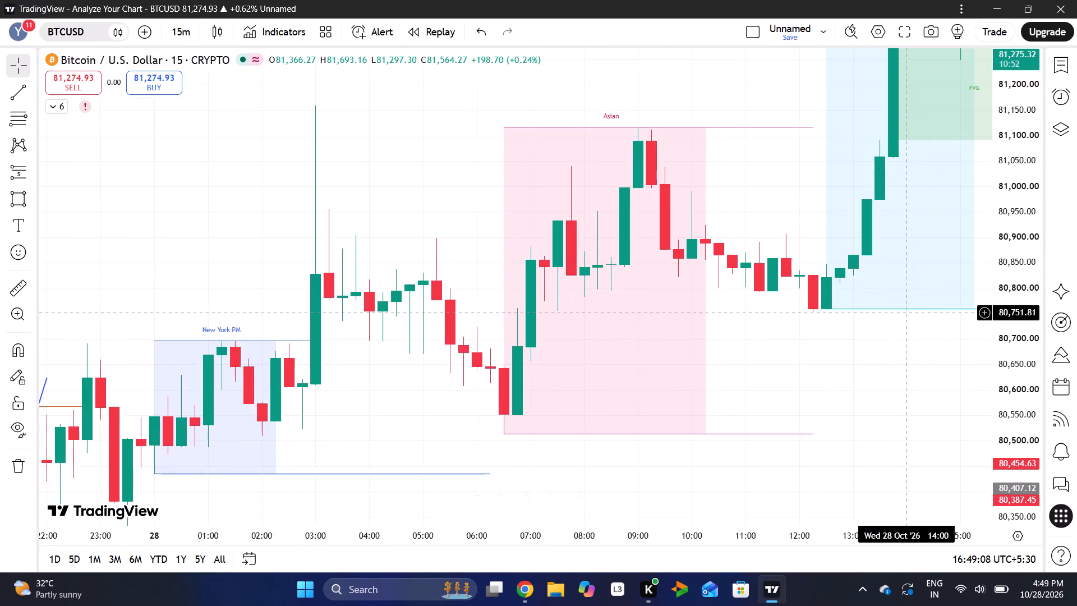
drag(900, 313, 733, 299)
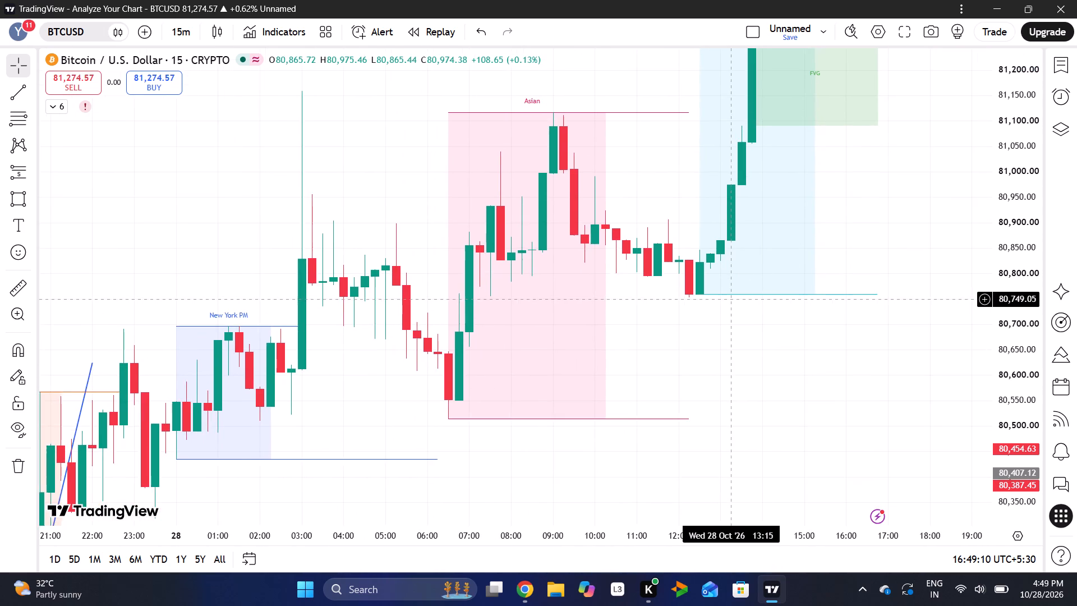
drag(1012, 116, 1024, 253)
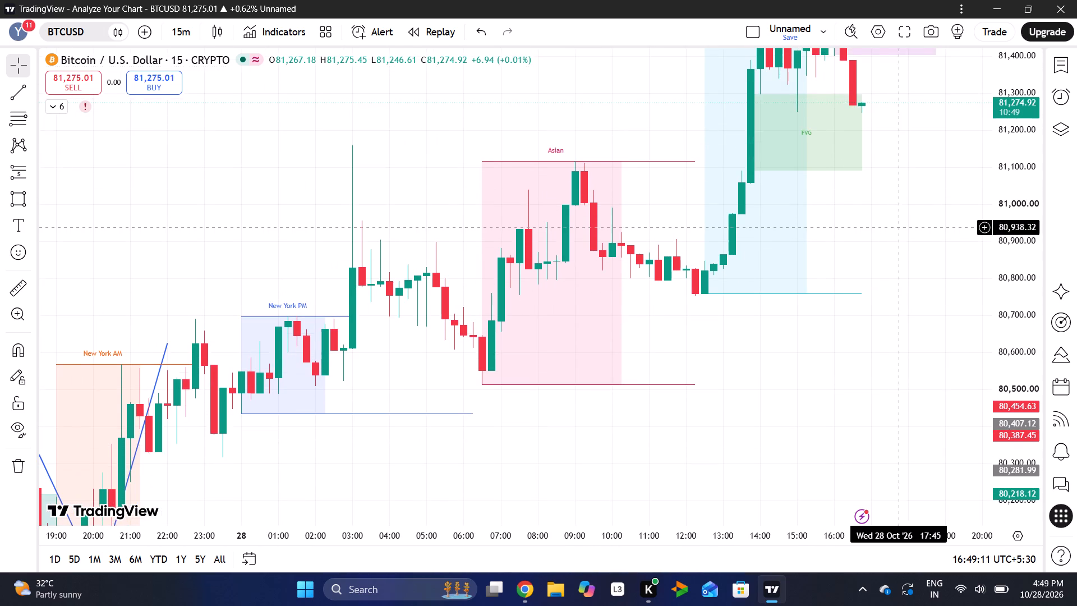
drag(885, 224, 782, 345)
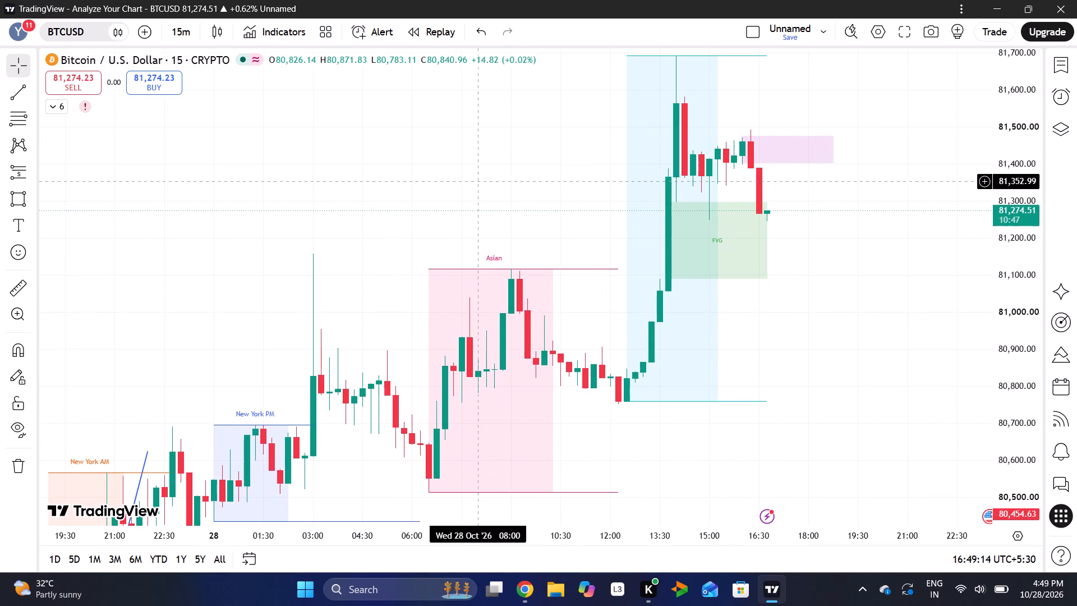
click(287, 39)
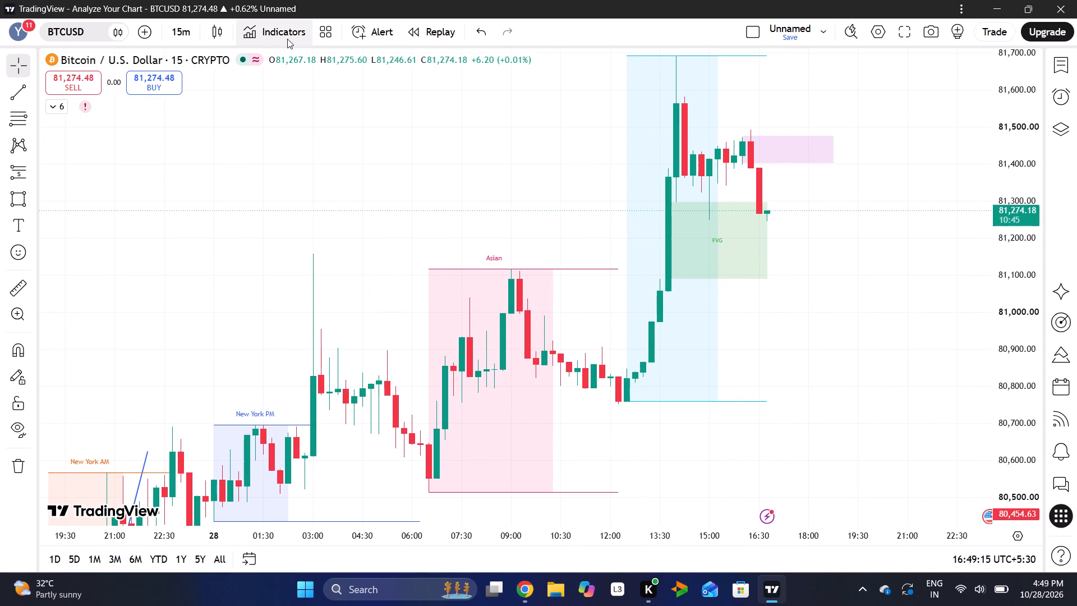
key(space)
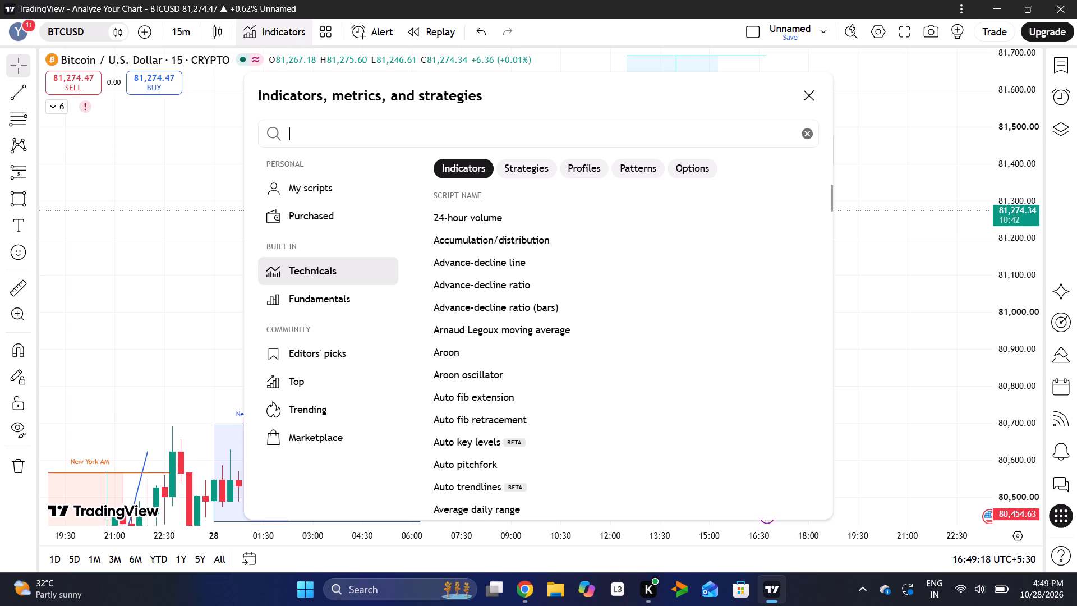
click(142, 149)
Show the hidden EMA 48 close indicator on the BTCUSD chart.
click(62, 110)
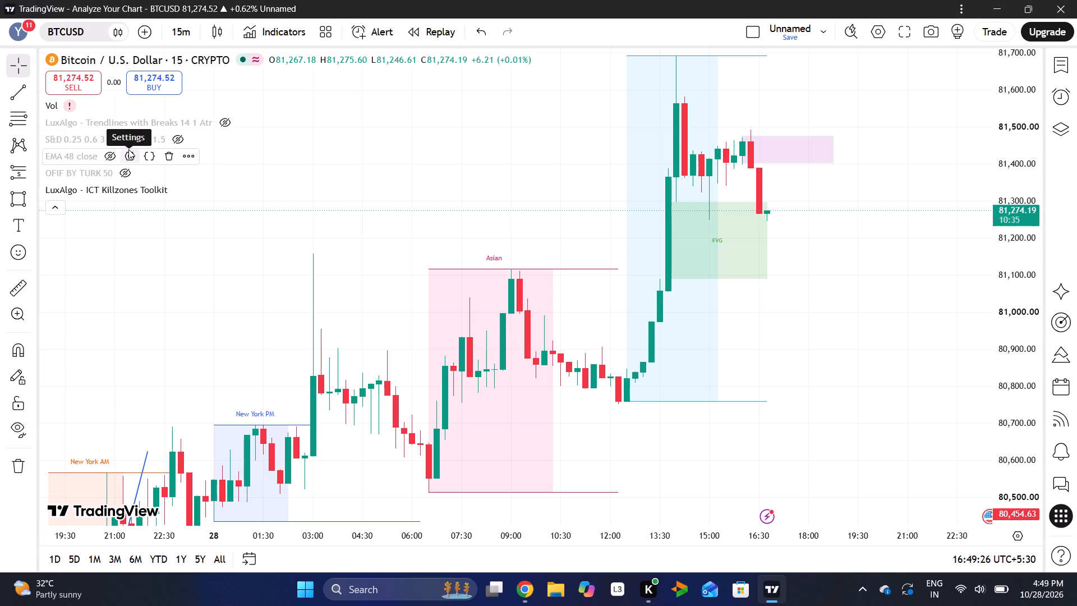
click(113, 157)
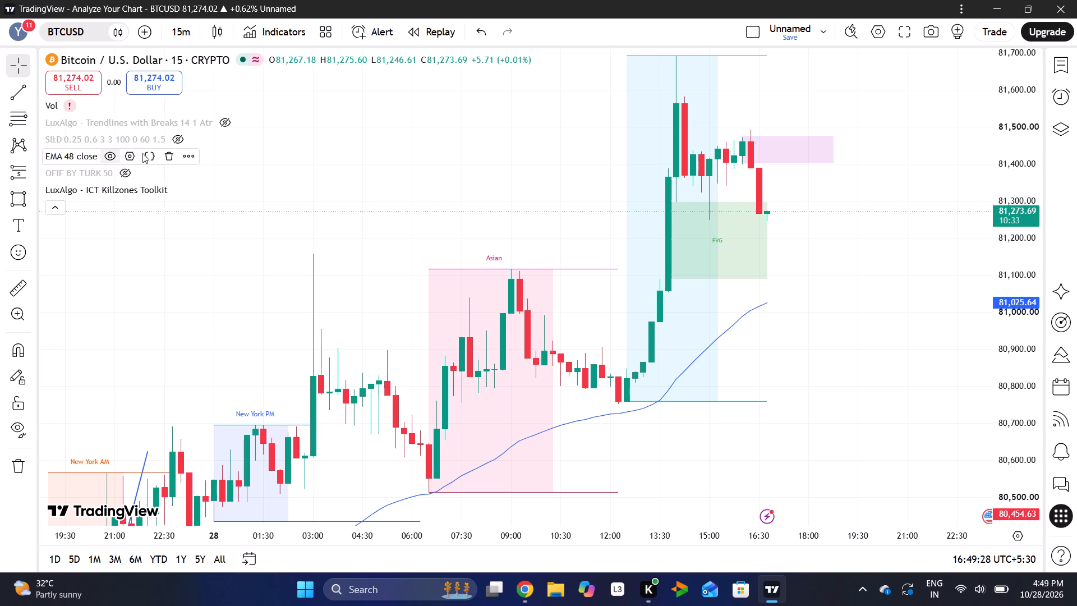
Examine how price has moved relative to the EMA 48 line over the previous and current day's sessions.
click(660, 331)
drag(875, 287, 884, 160)
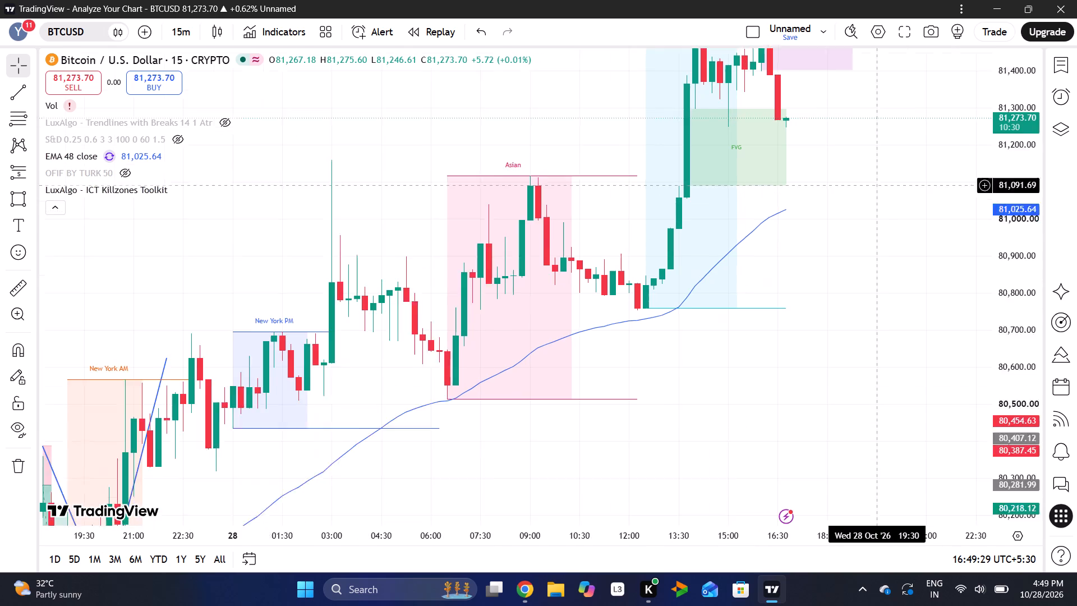
drag(884, 160, 894, 80)
drag(634, 305, 811, 194)
drag(599, 347, 730, 300)
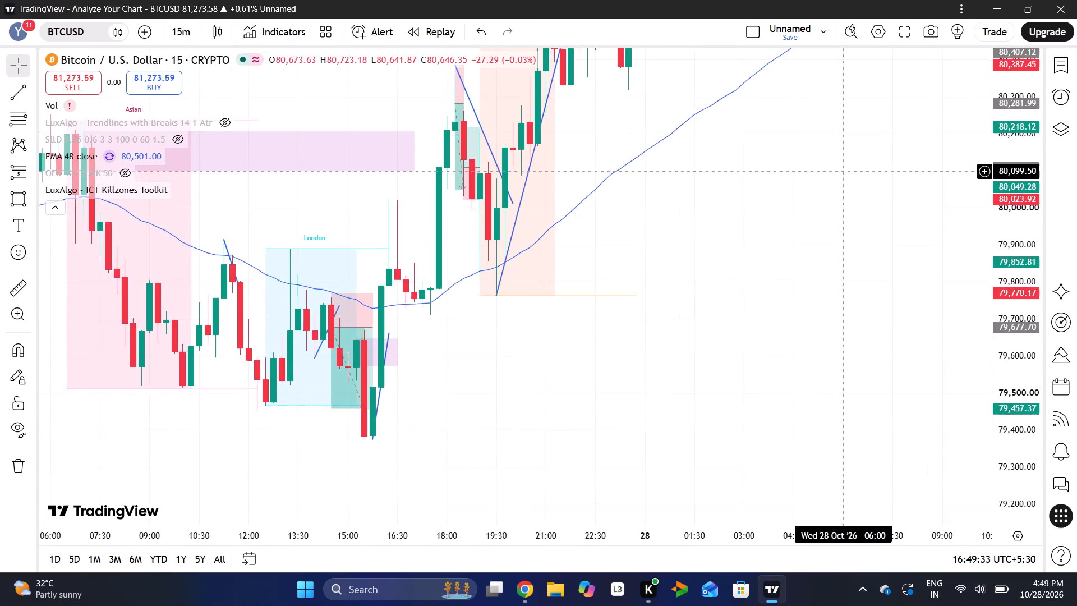
drag(730, 300, 477, 549)
drag(879, 240, 678, 316)
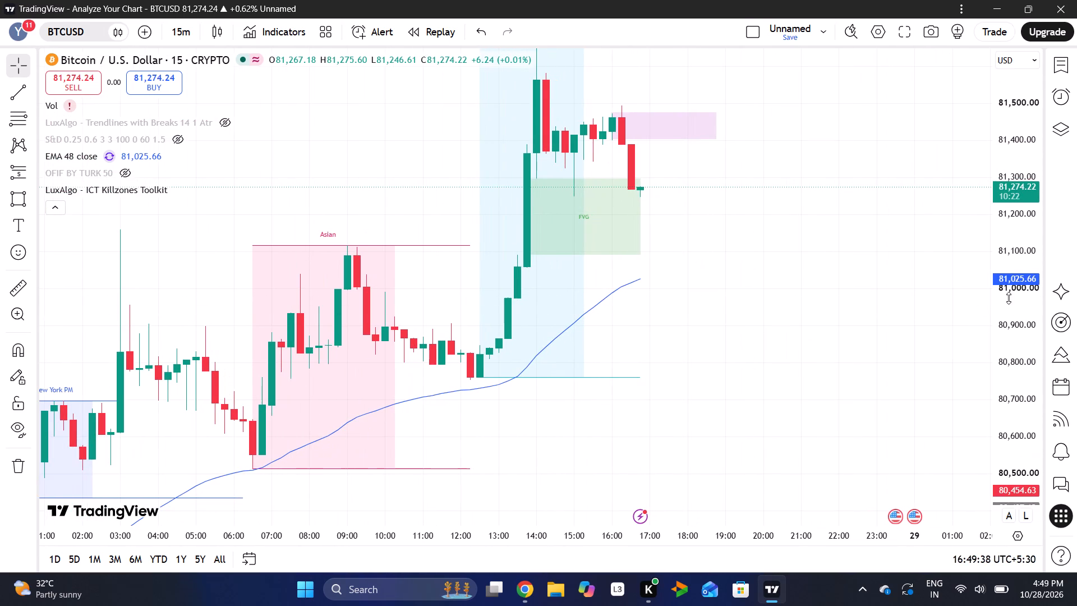
drag(1010, 298, 1056, 87)
drag(796, 210, 768, 319)
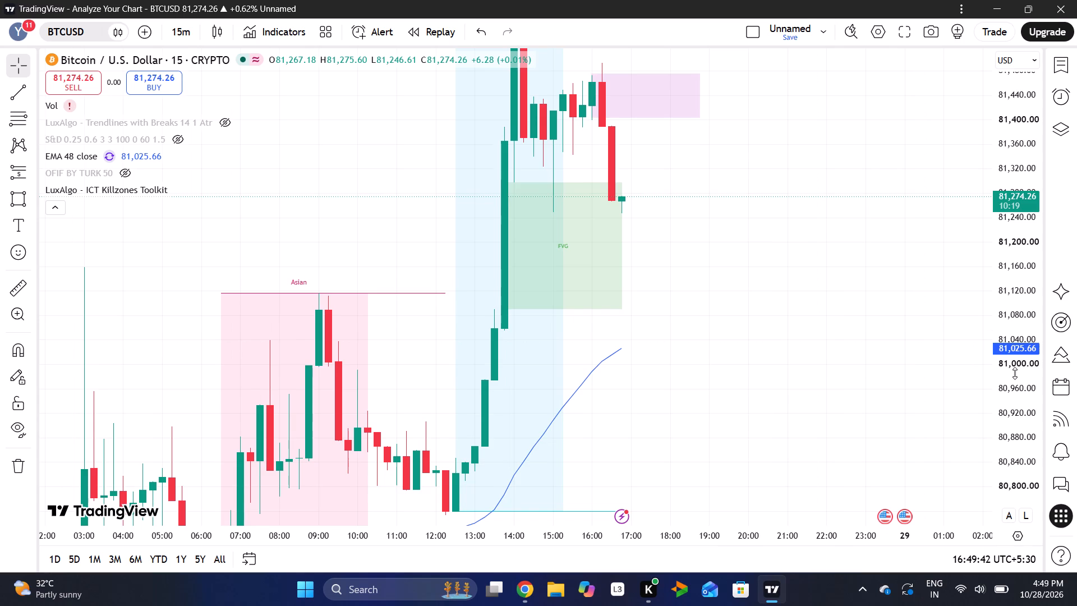
drag(1015, 373, 1017, 343)
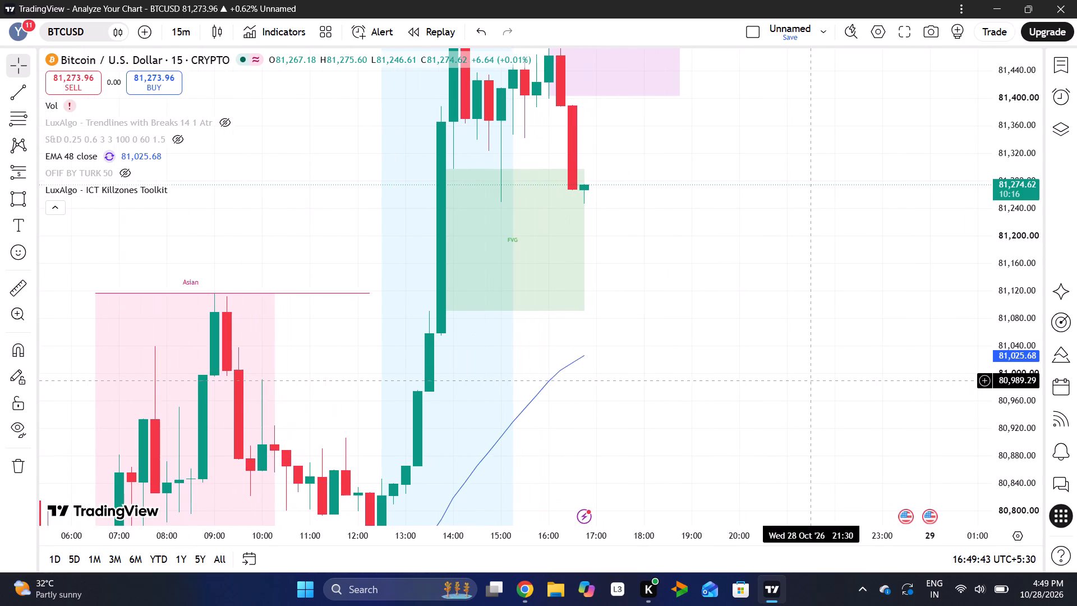
drag(811, 380, 818, 446)
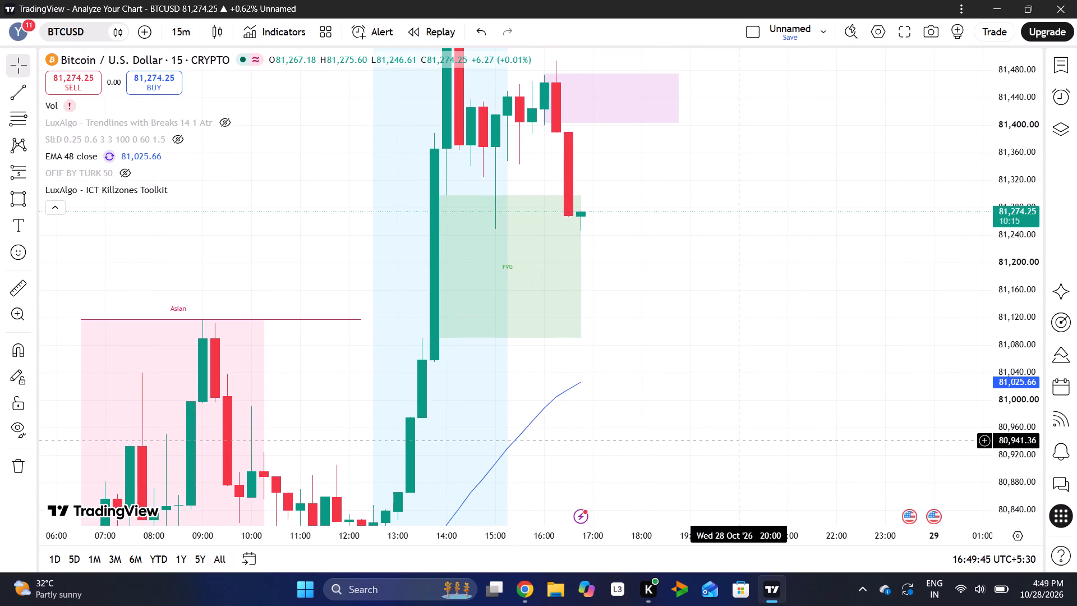
Switch the BTCUSD chart to the 5-minute interval.
click(187, 38)
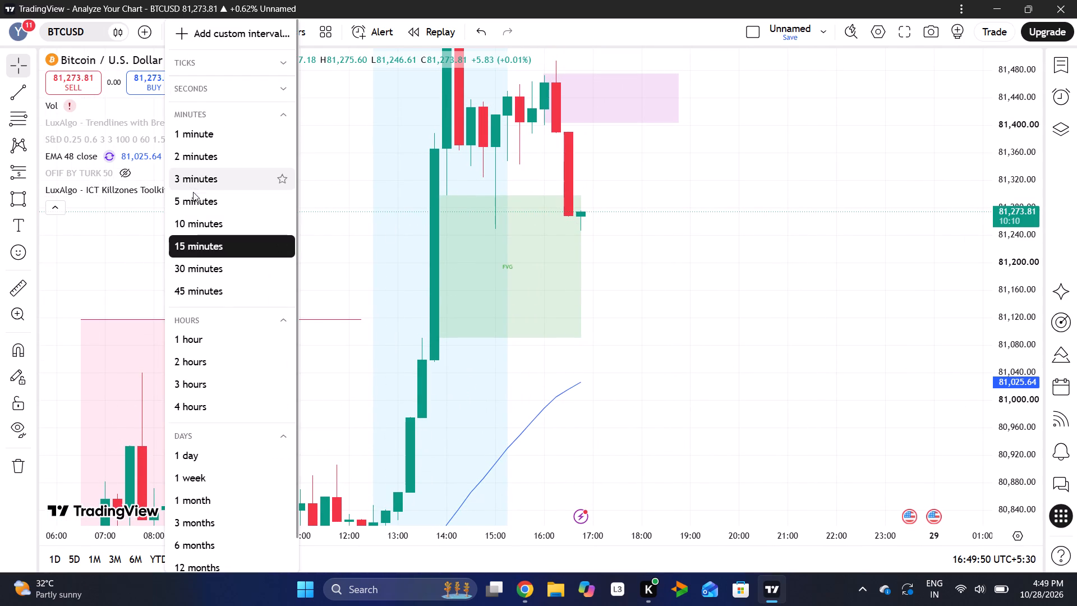
click(197, 203)
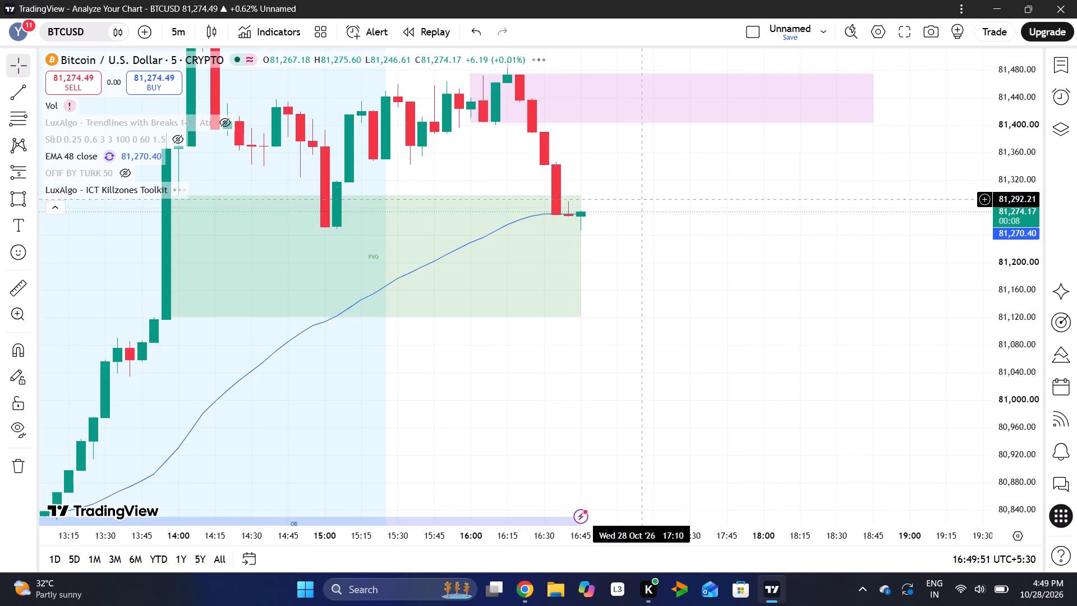
Shorten the pink zone above the current BTCUSD price so that it ends at 18:00 on 28 Oct.
drag(701, 200, 623, 278)
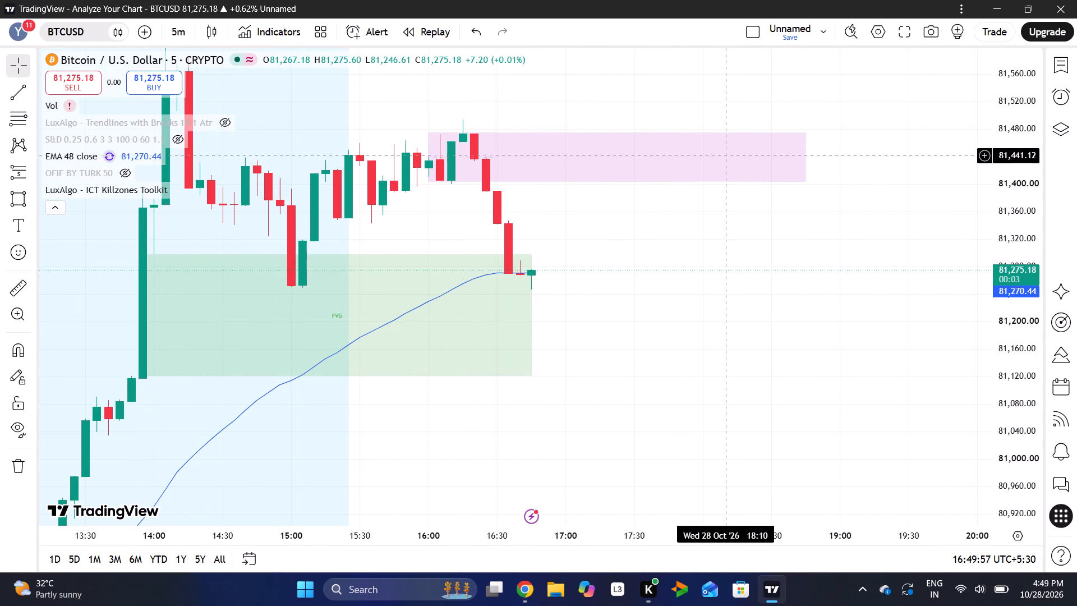
drag(811, 160, 802, 163)
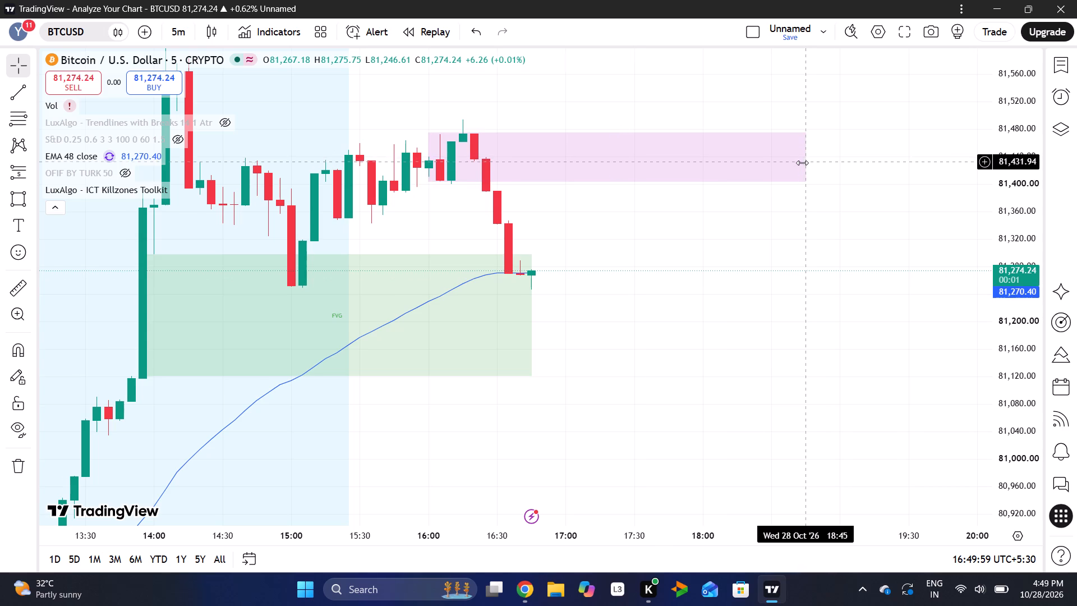
drag(802, 163, 800, 159)
drag(800, 158, 695, 183)
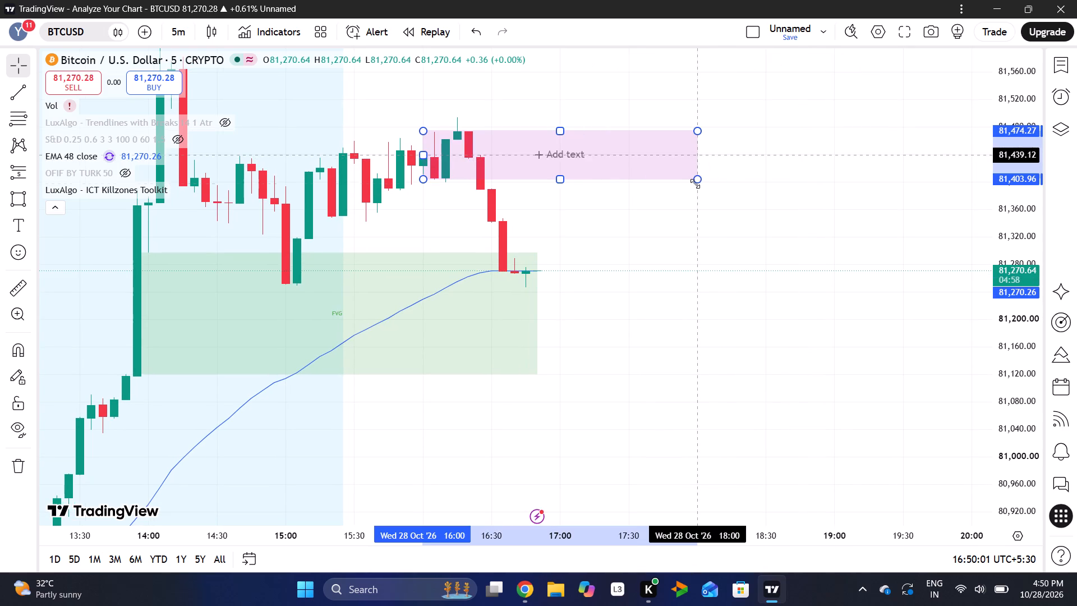
click(640, 263)
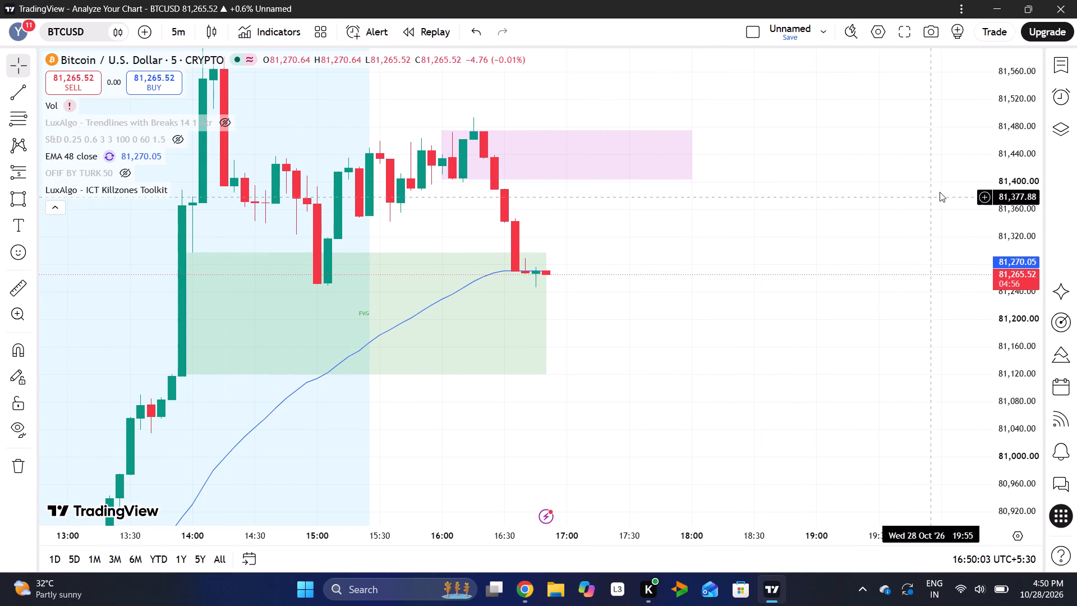
Examine BTCUSD price against the EMA 48 line across the London, Asian and New York sessions on the 5-minute chart.
drag(1037, 199, 1018, 285)
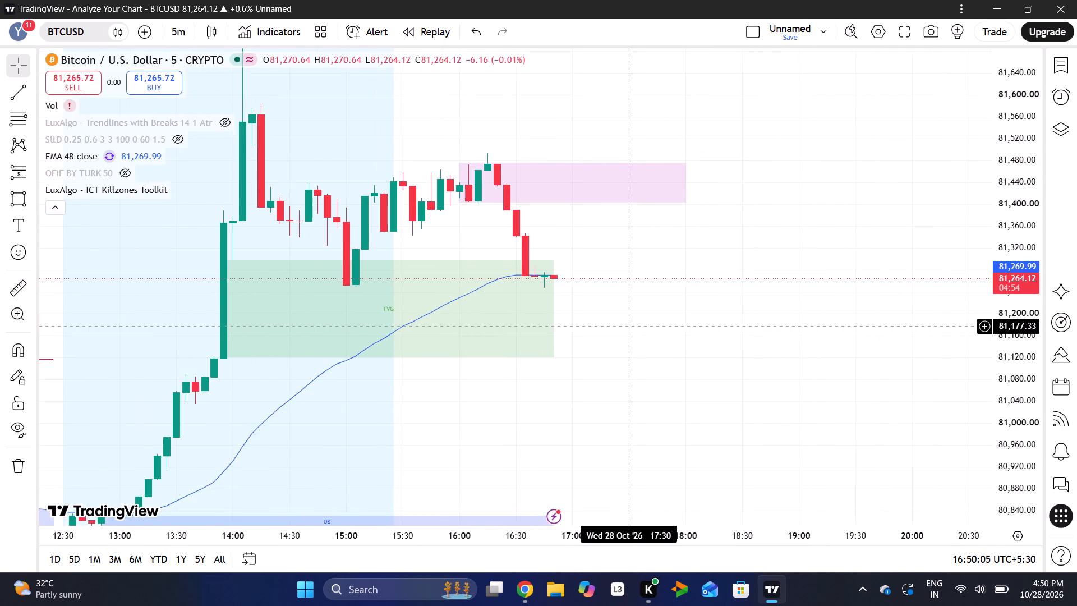
drag(629, 325, 783, 337)
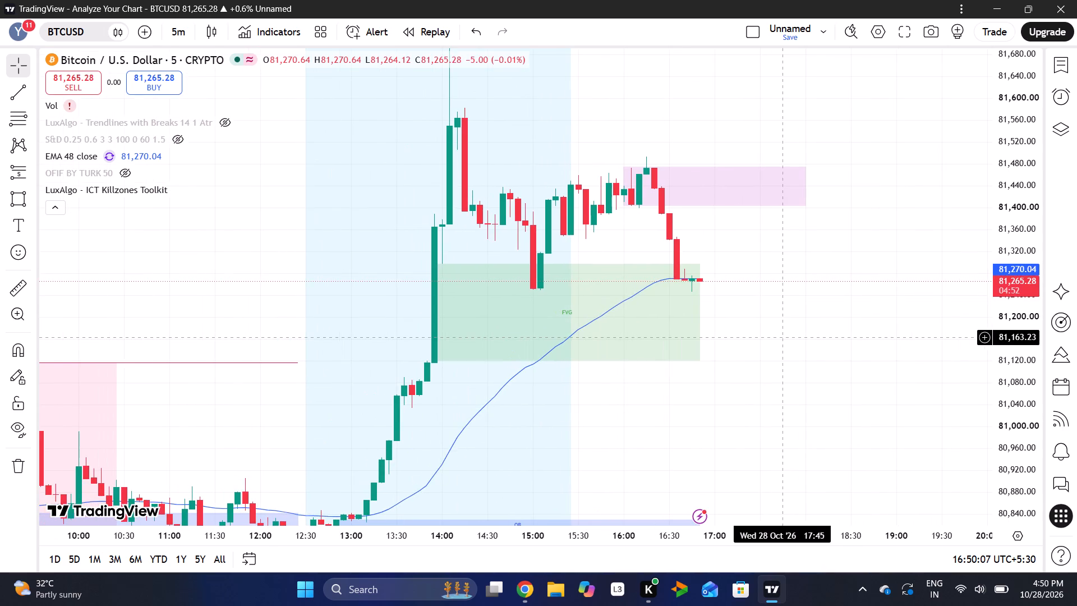
drag(1018, 199, 989, 303)
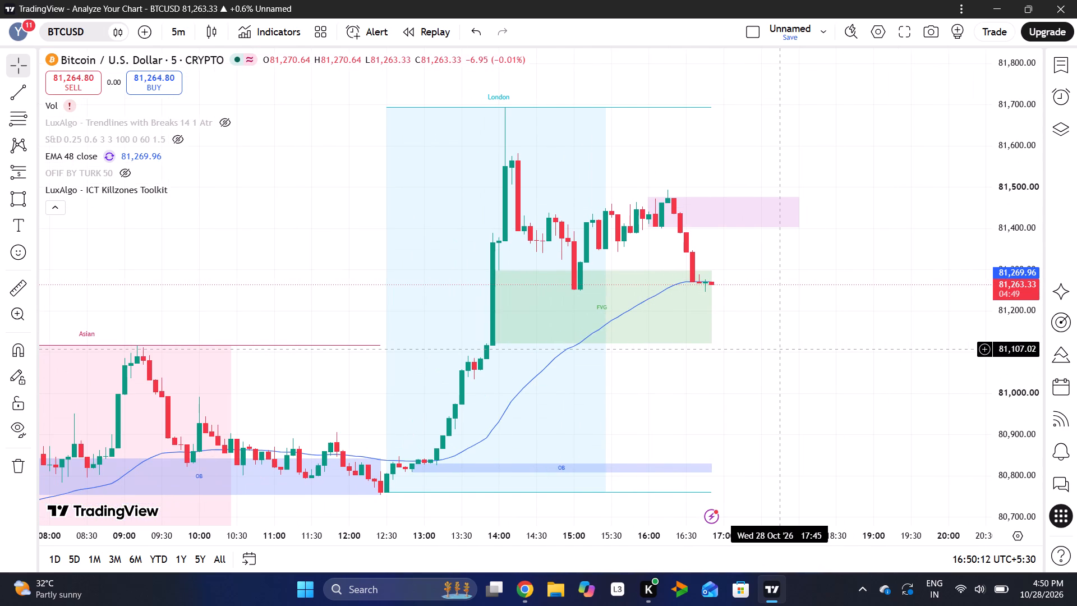
drag(641, 415, 758, 366)
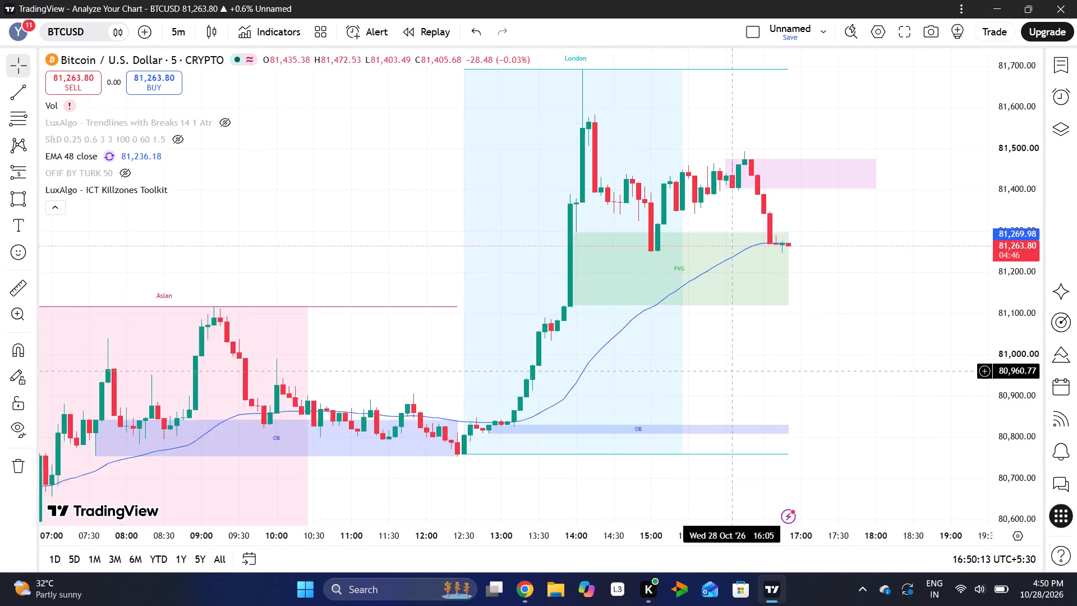
drag(758, 366, 770, 365)
drag(675, 390, 782, 323)
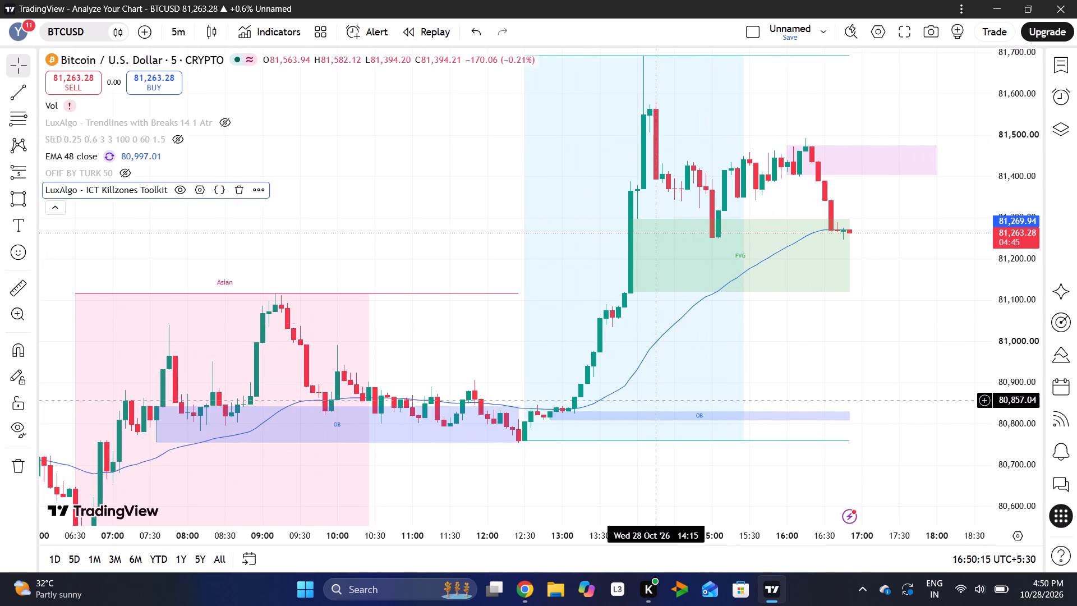
drag(563, 474, 740, 344)
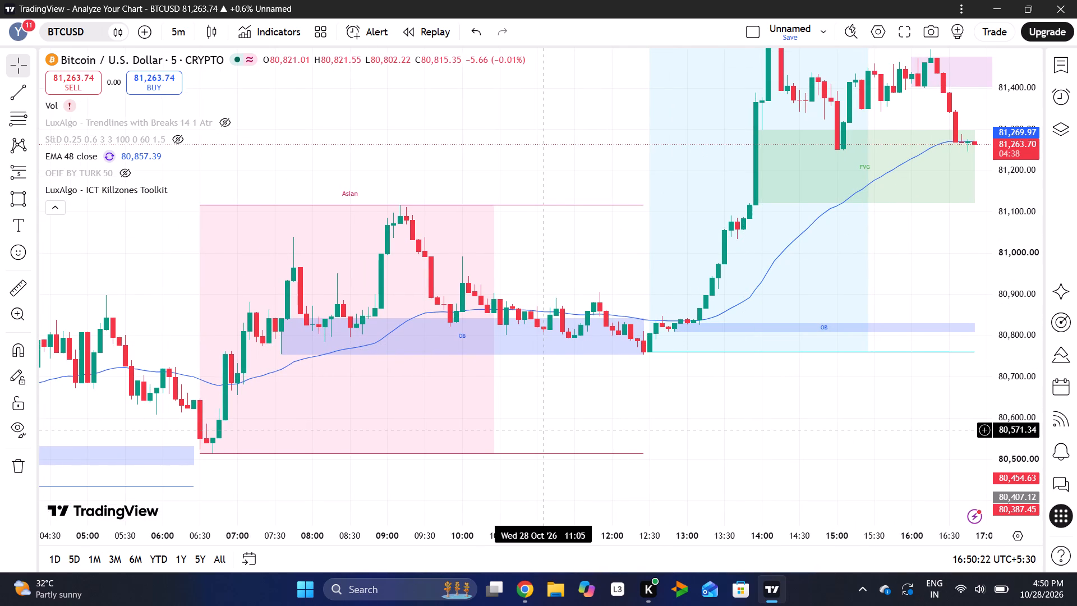
drag(544, 429, 714, 365)
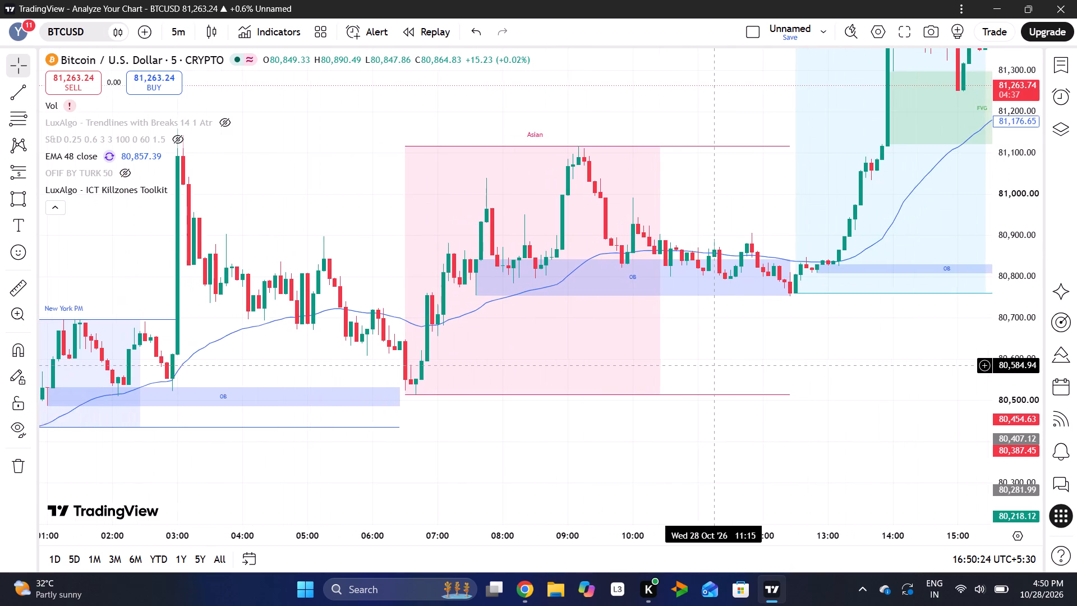
drag(714, 365, 770, 342)
drag(648, 423, 776, 385)
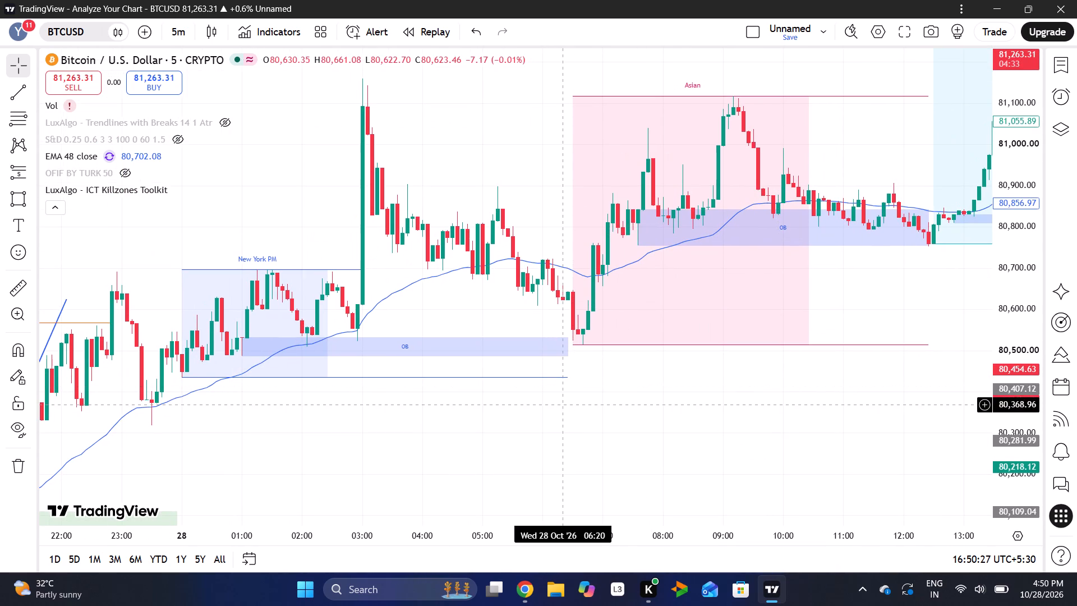
double_click(566, 402)
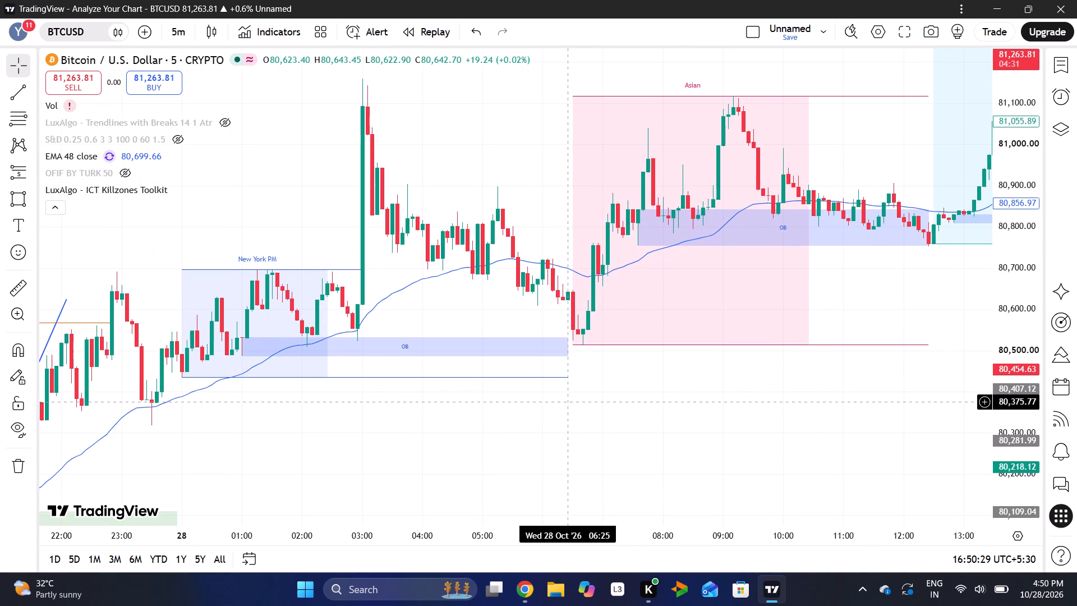
drag(567, 398, 623, 383)
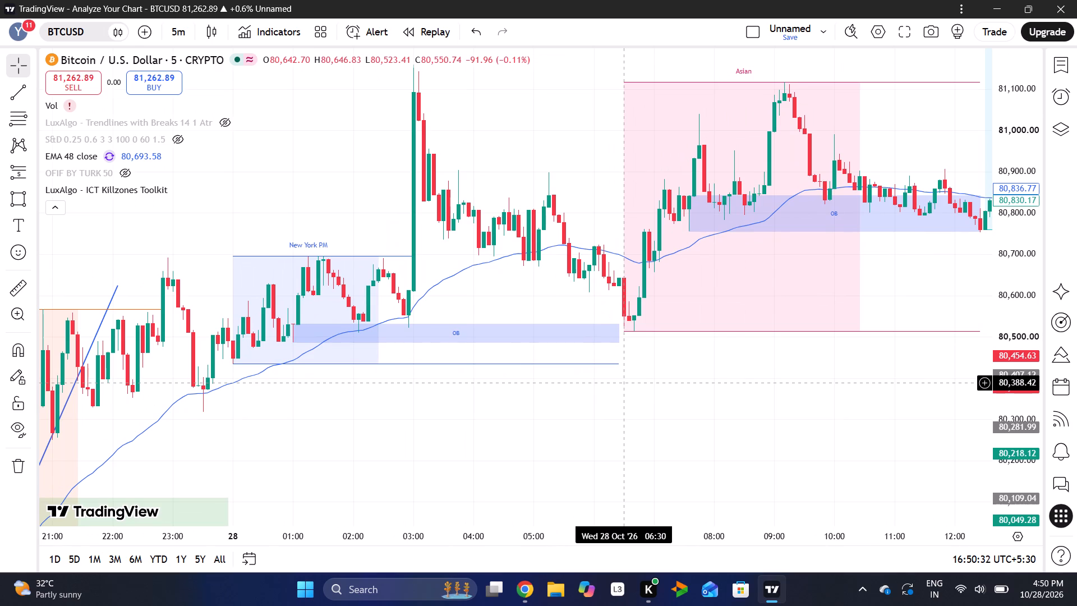
drag(623, 383, 779, 383)
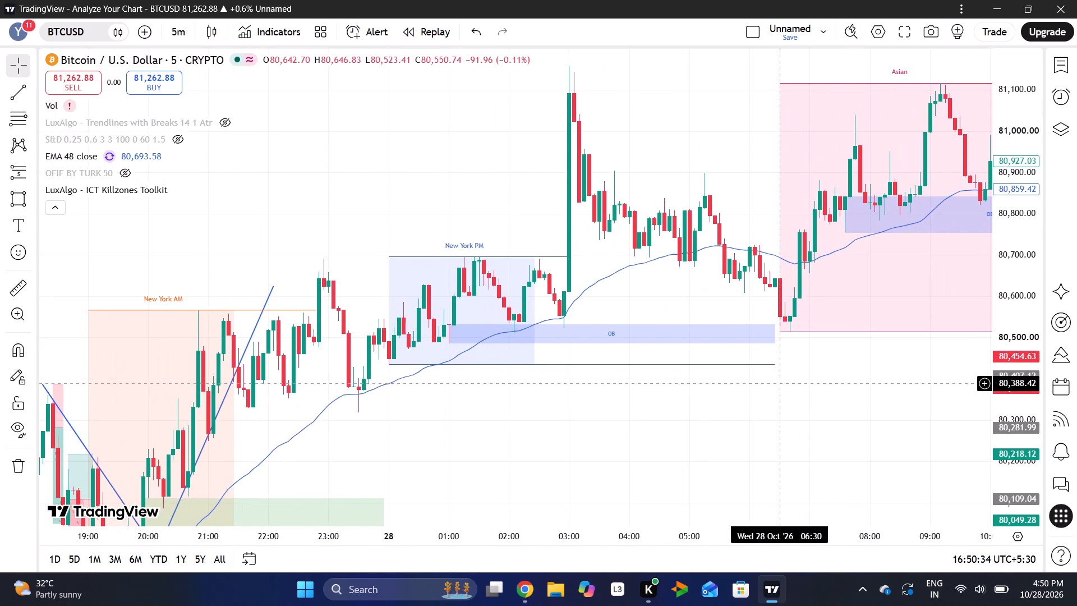
drag(779, 383, 530, 467)
drag(659, 397, 351, 416)
drag(920, 196, 688, 295)
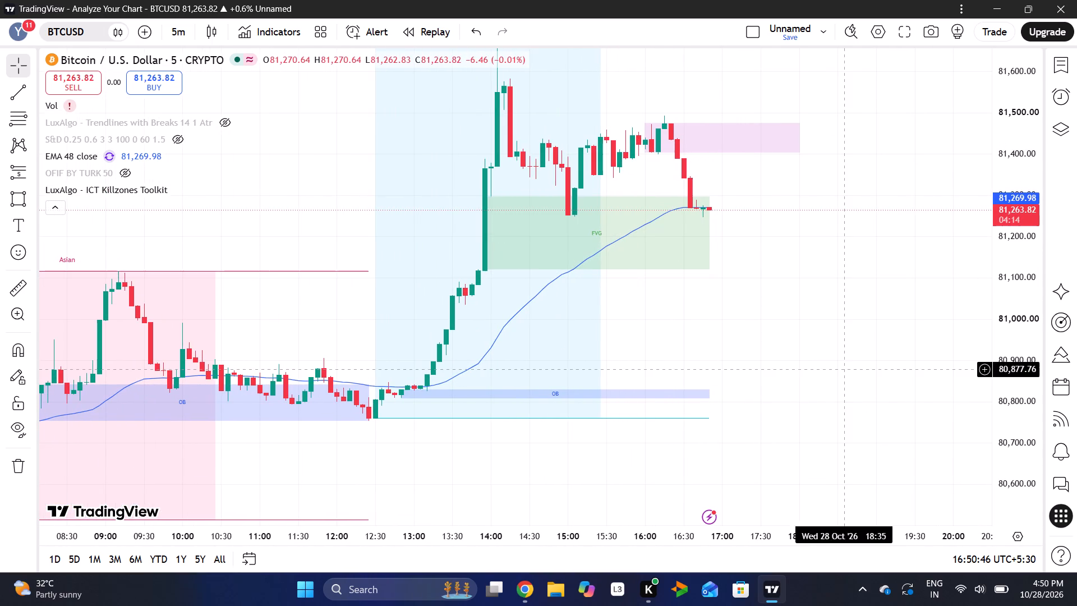
drag(1014, 379, 961, 242)
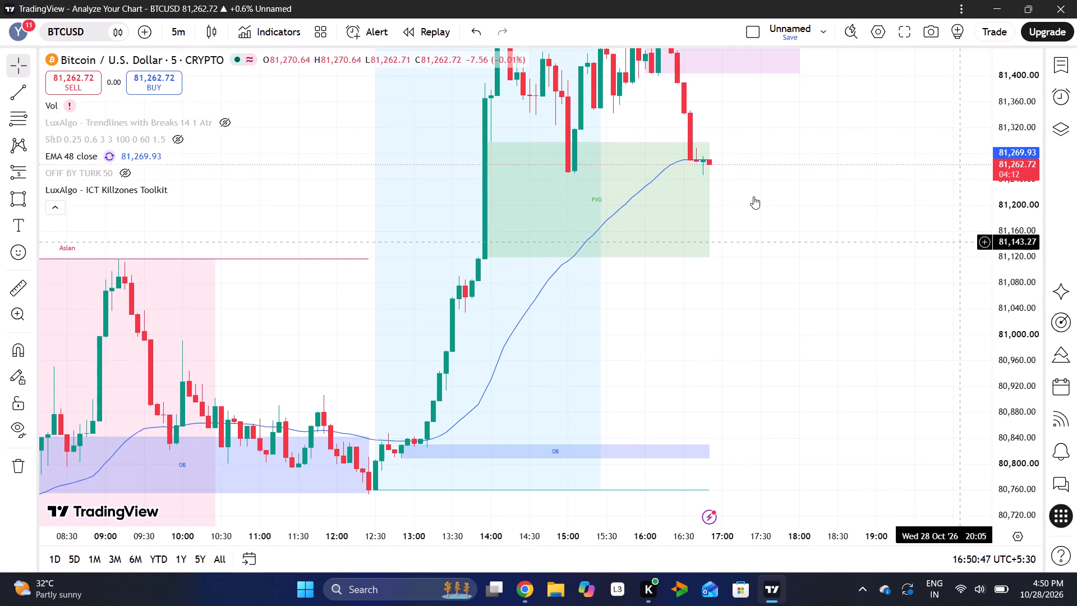
Switch the BTCUSD chart to the 4-hour interval.
click(178, 39)
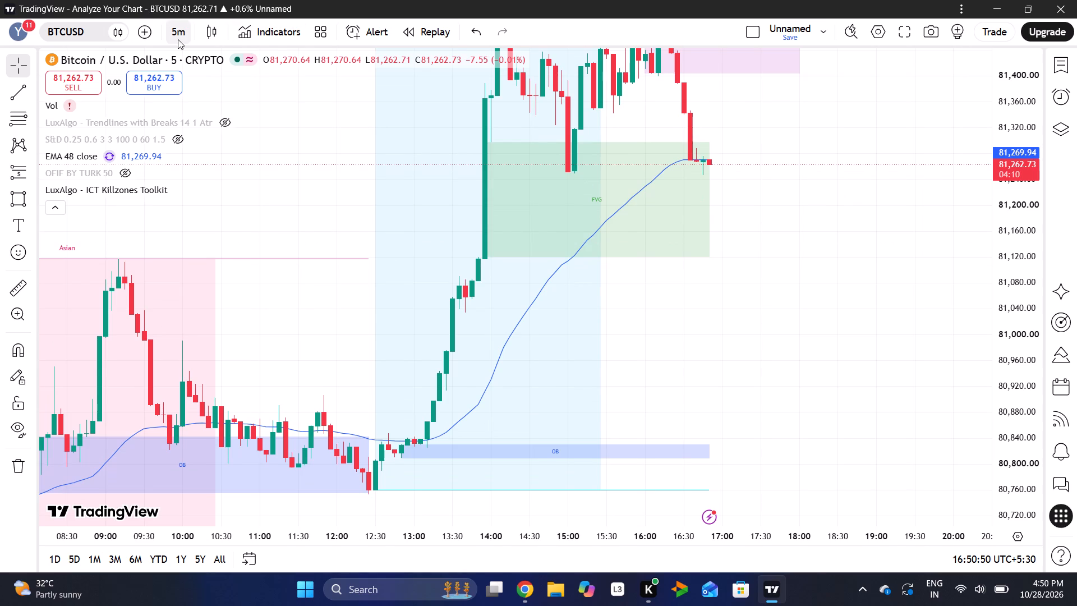
click(181, 399)
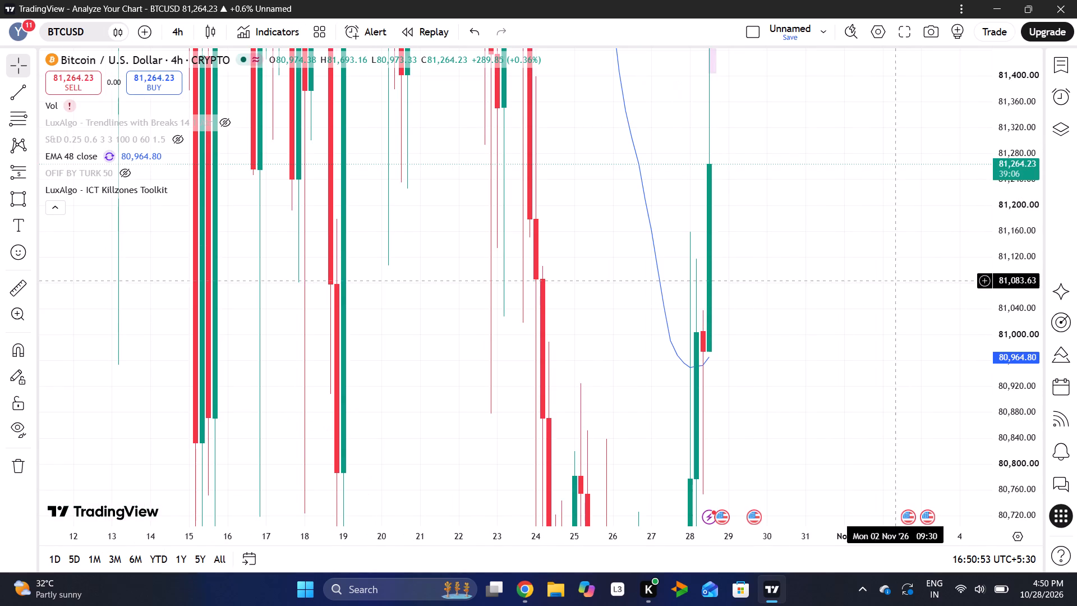
Draw a rectangle zone from about 81,030 down to 80,929, spanning 28 Oct 09:30 to 30 Oct 05:30.
drag(1011, 190, 920, 506)
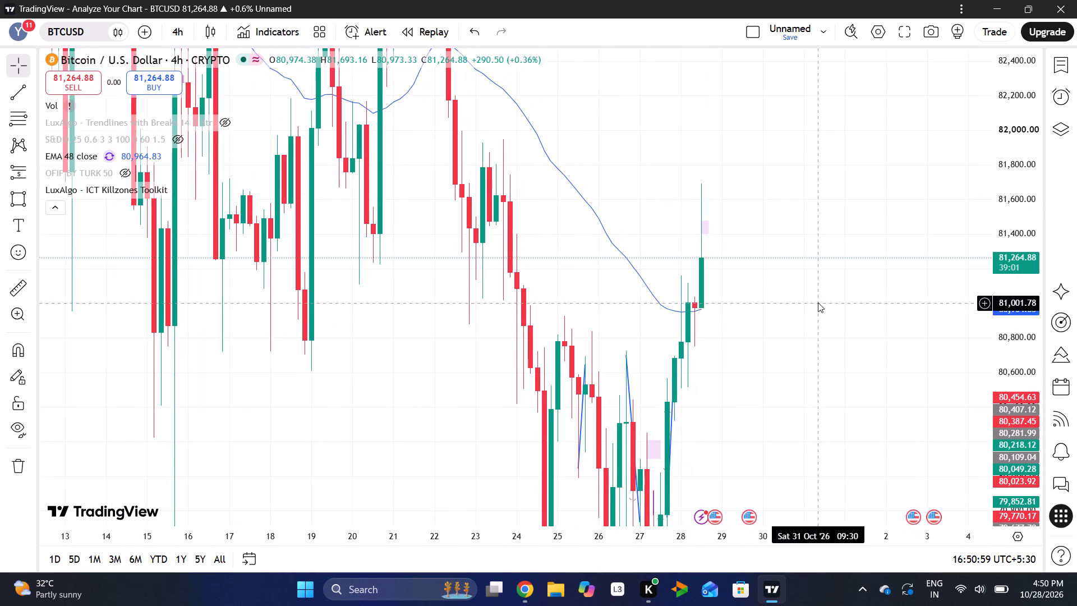
click(10, 191)
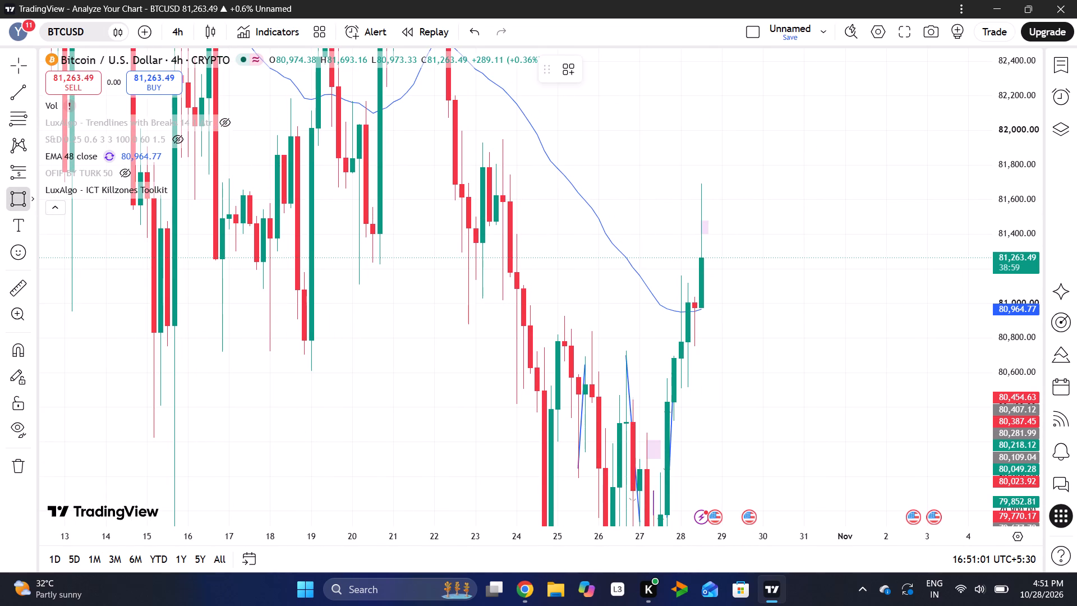
click(694, 297)
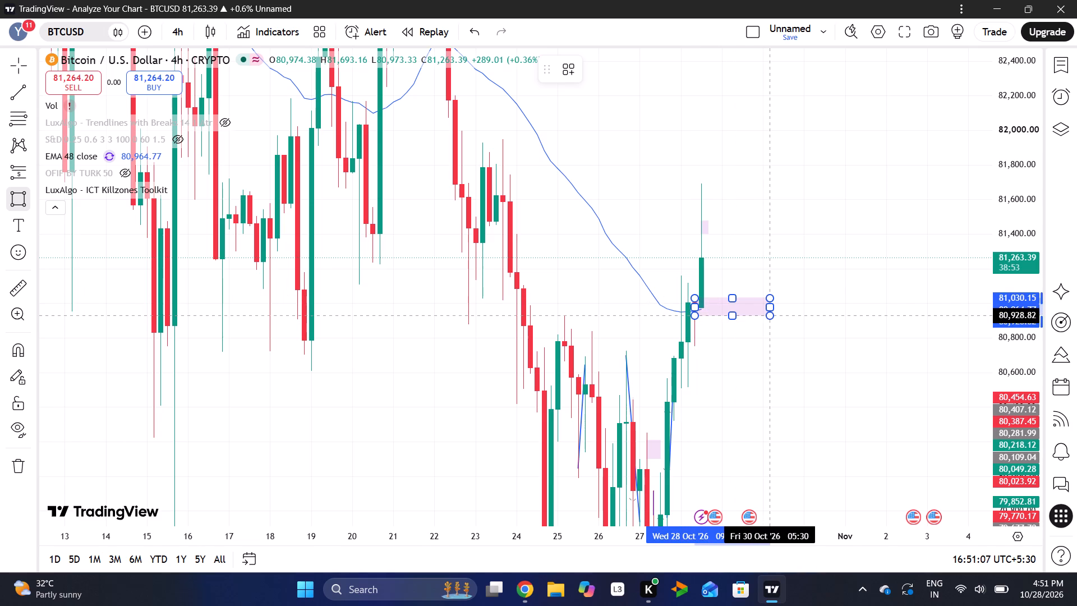
click(773, 315)
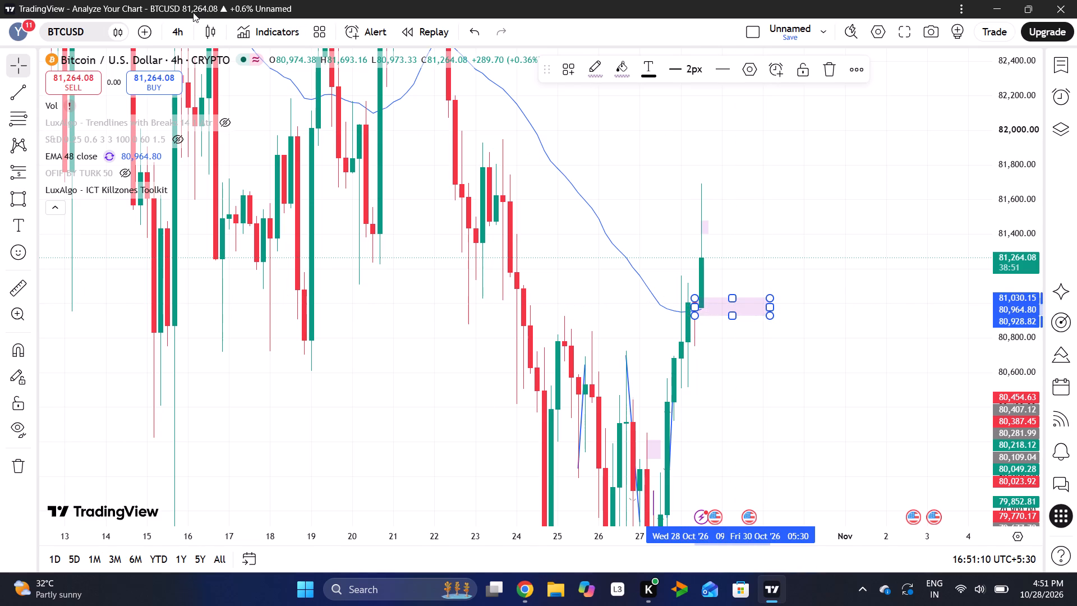
Switch the BTCUSD chart to the 1-hour interval and deselect the new zone.
click(187, 33)
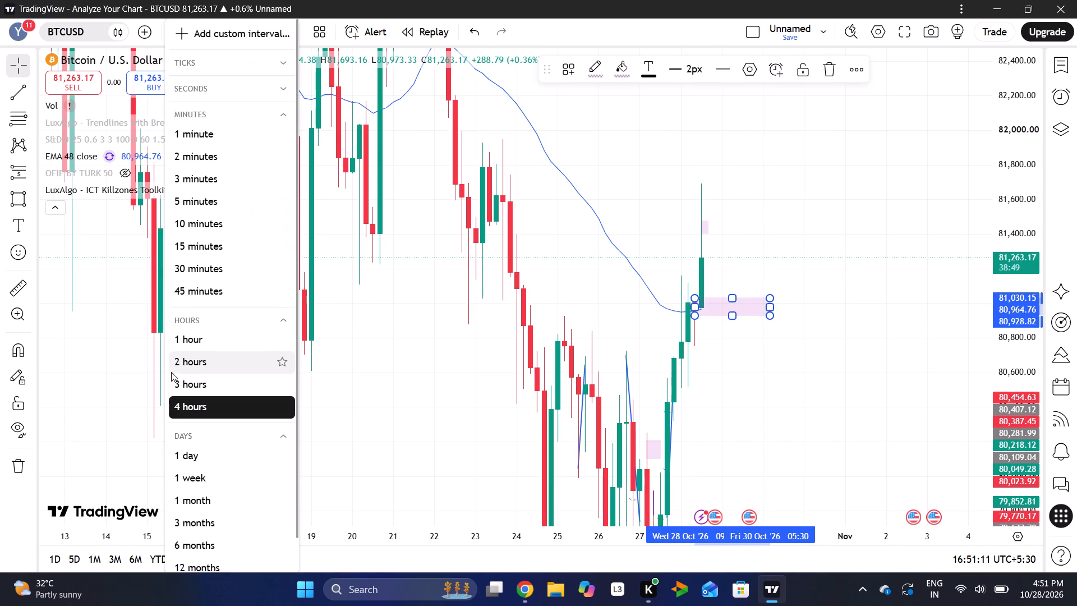
click(187, 338)
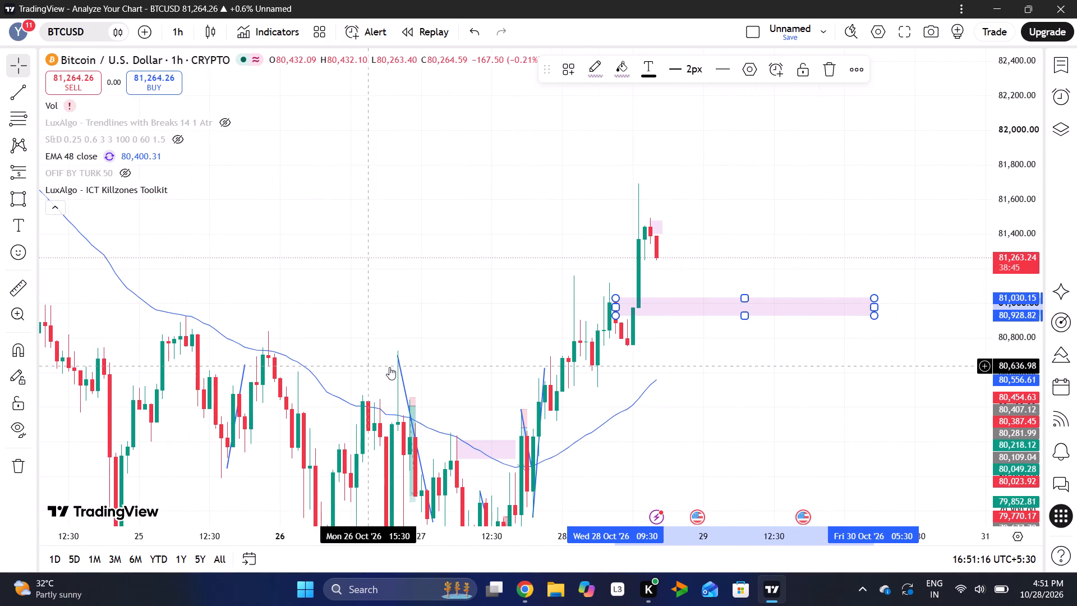
click(583, 370)
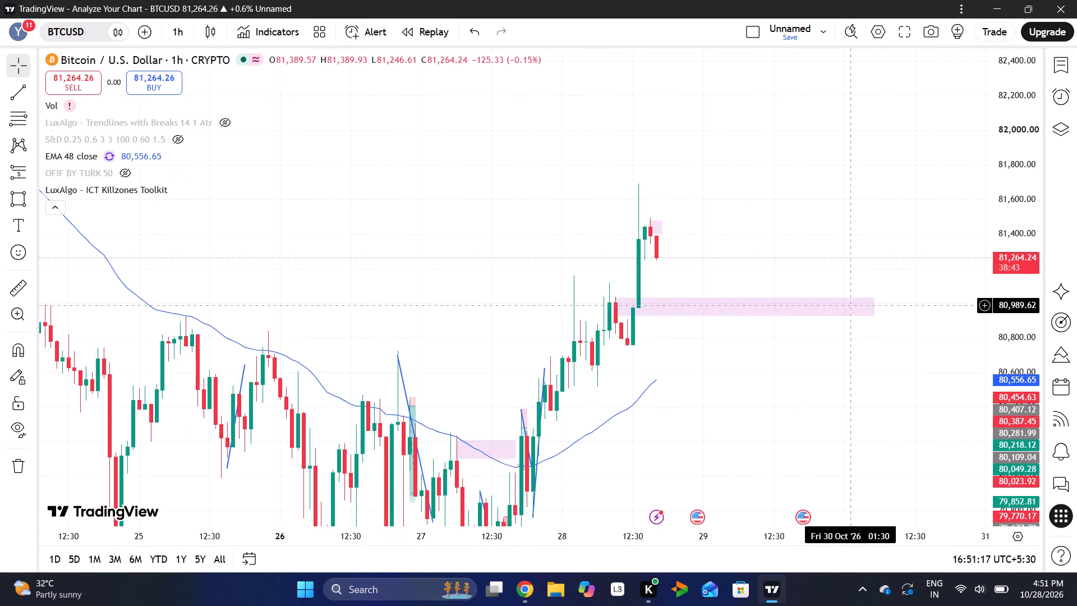
Resize the new zone to span 28 Oct 10:30 to 29 Oct 07:30, with its lower edge at about 80,767.
drag(873, 307, 834, 326)
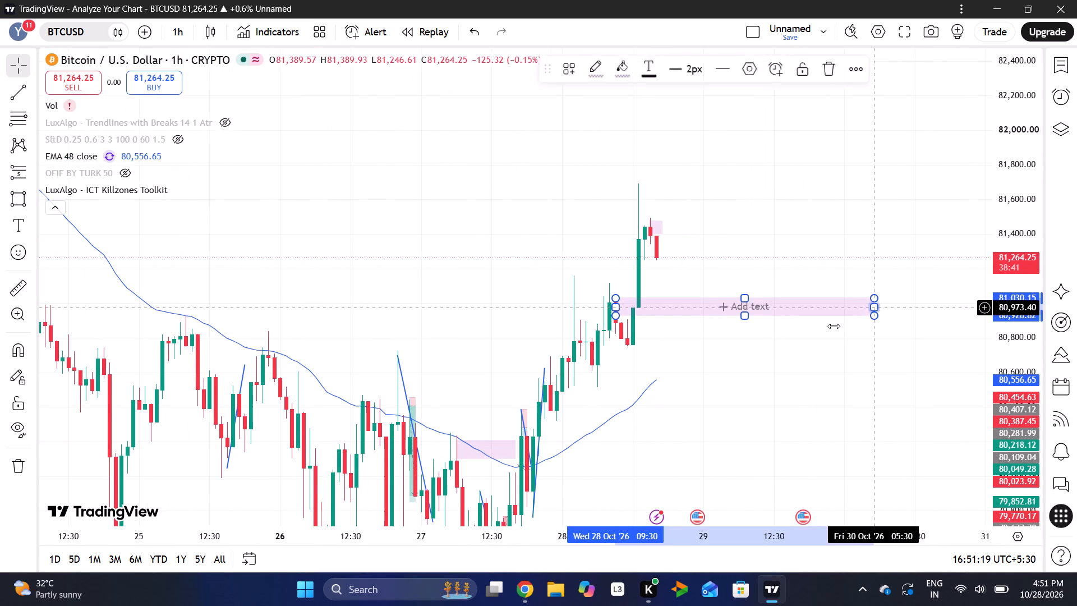
drag(834, 326, 747, 405)
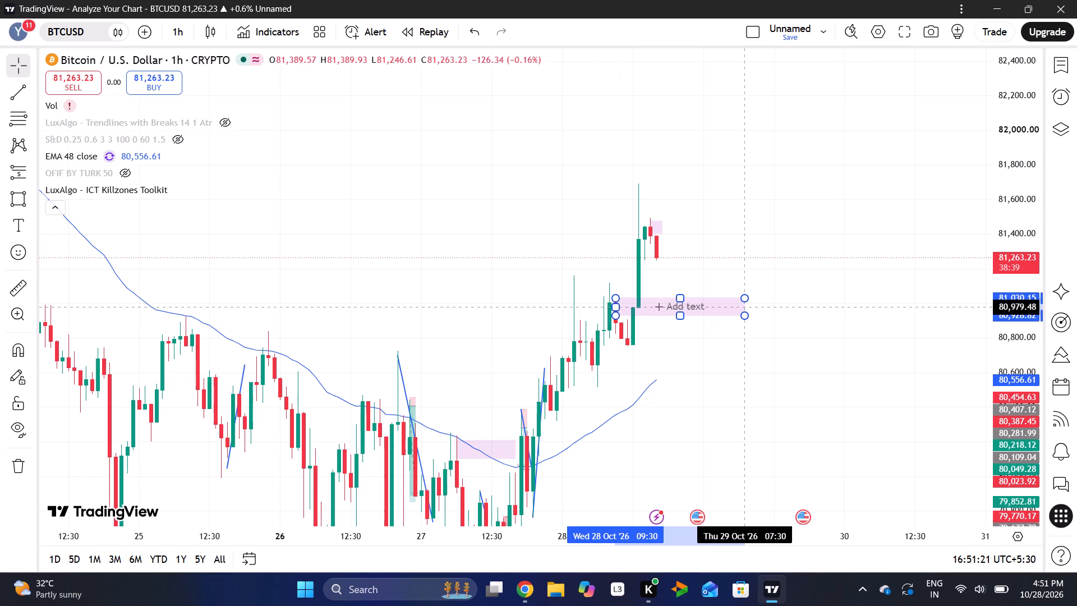
click(633, 364)
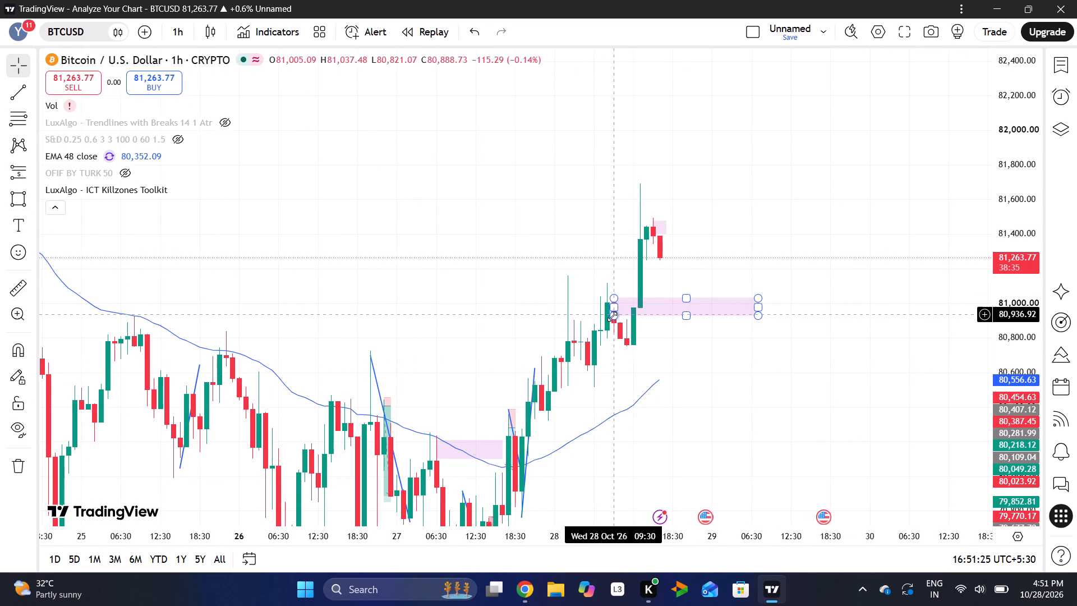
drag(612, 317, 618, 346)
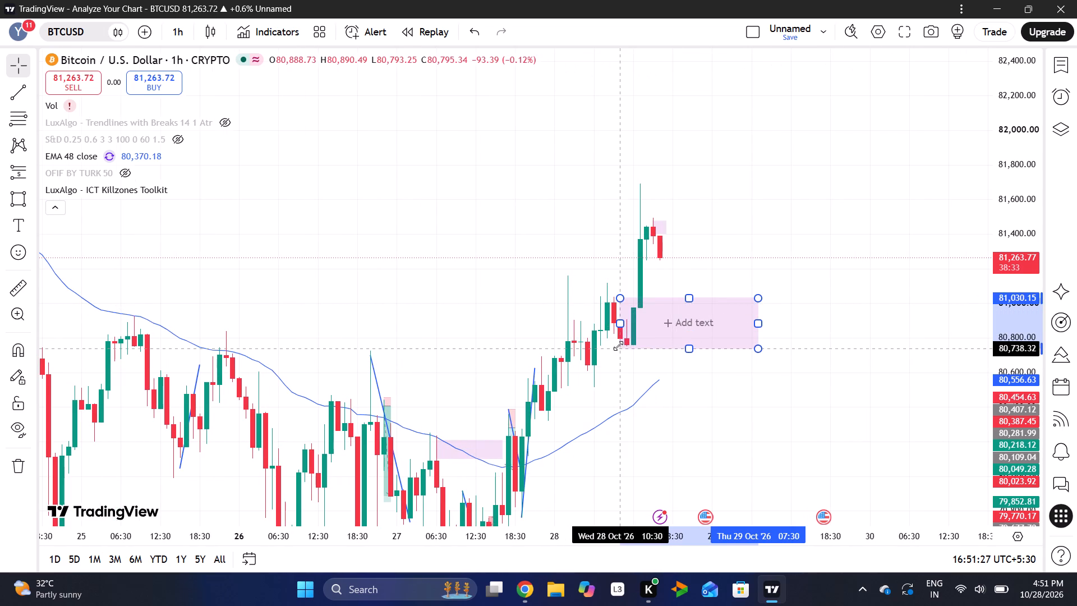
drag(618, 346, 619, 343)
click(814, 284)
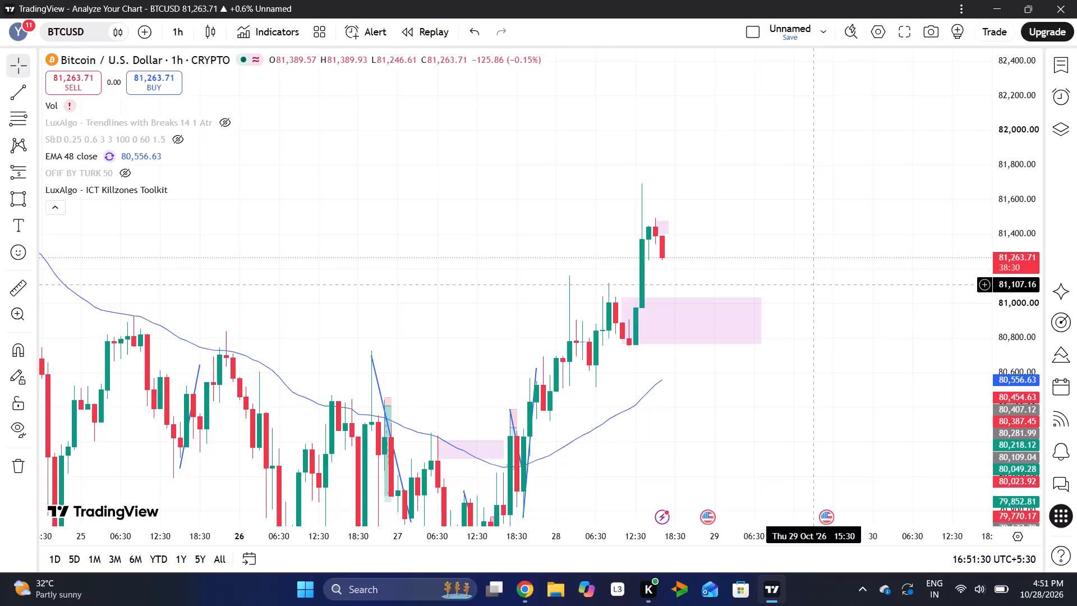
Switch the BTCUSD chart to the 30-minute interval.
click(179, 28)
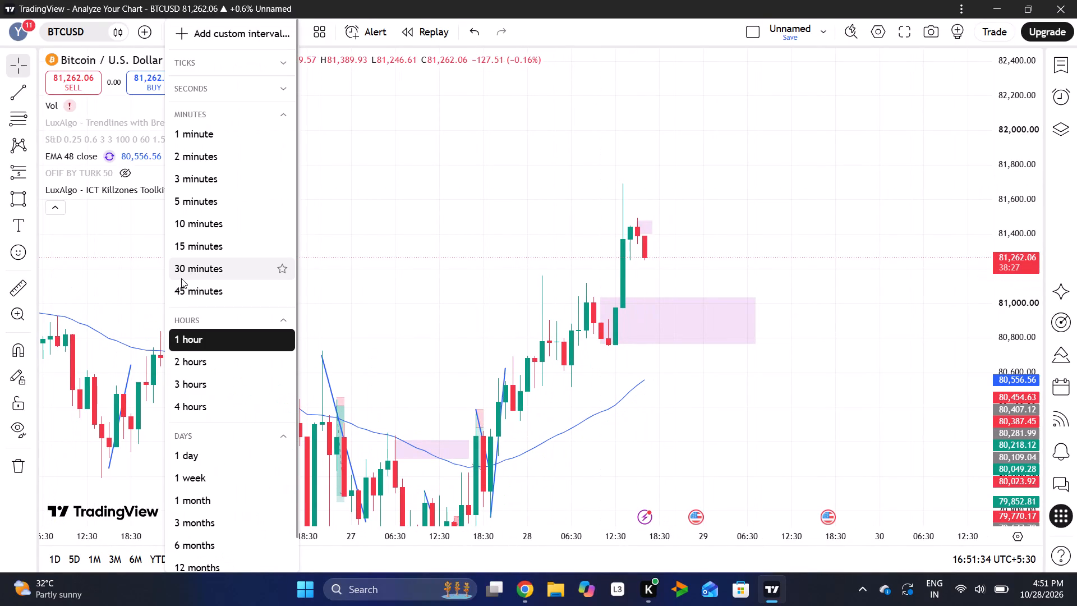
click(186, 279)
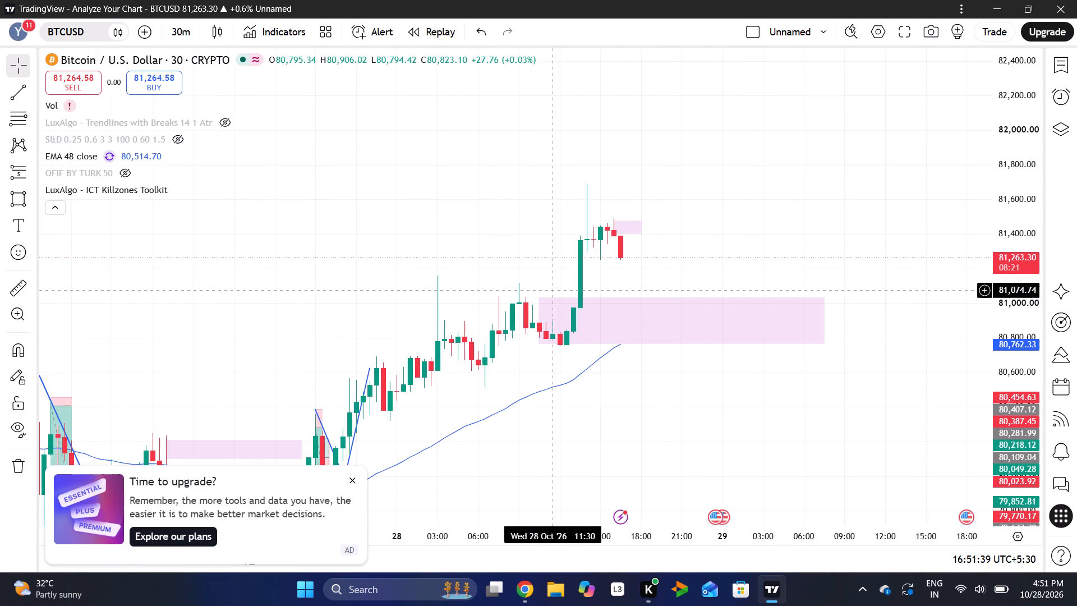
Adjust the zone's upper starting corner to about 80,977 at 10:00 on 28 Oct.
drag(537, 300, 524, 316)
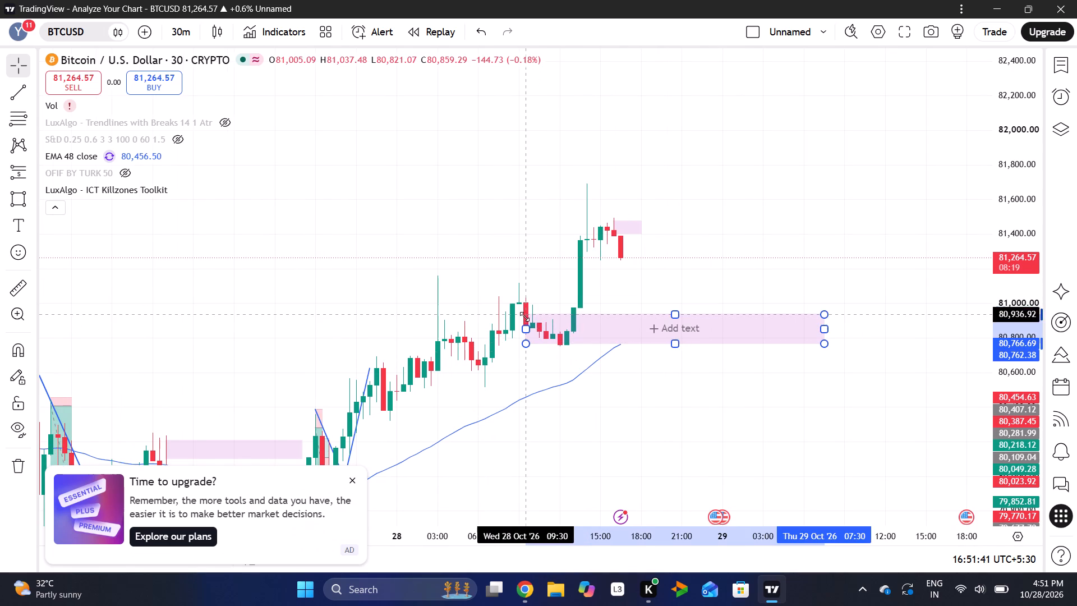
drag(524, 316, 533, 307)
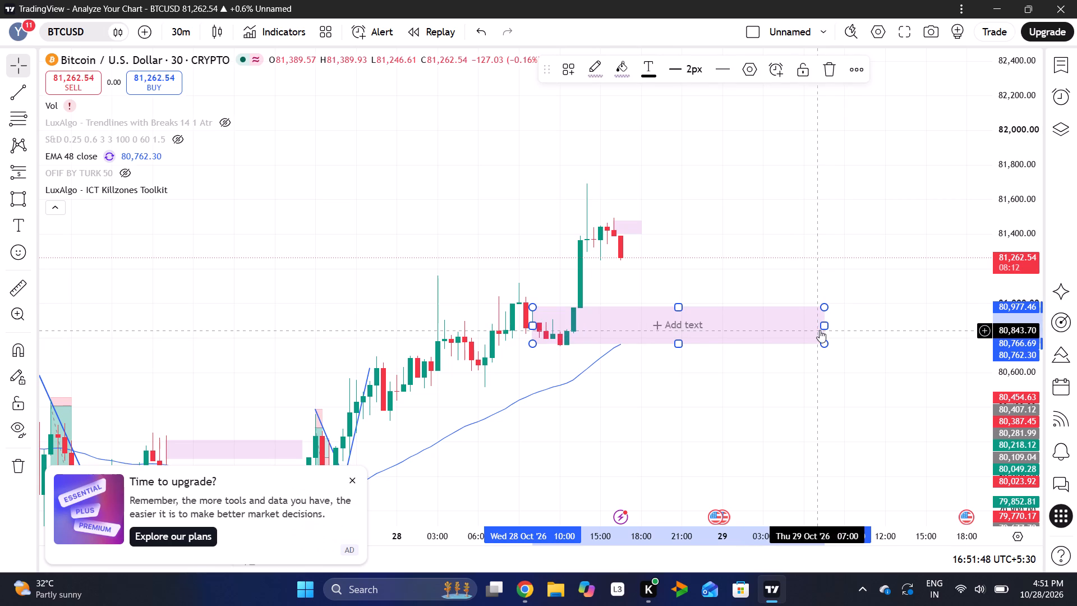
Shorten the lower BTCUSD zone so it ends at about 04:30 on 29 Oct, and deselect it.
drag(823, 325, 785, 337)
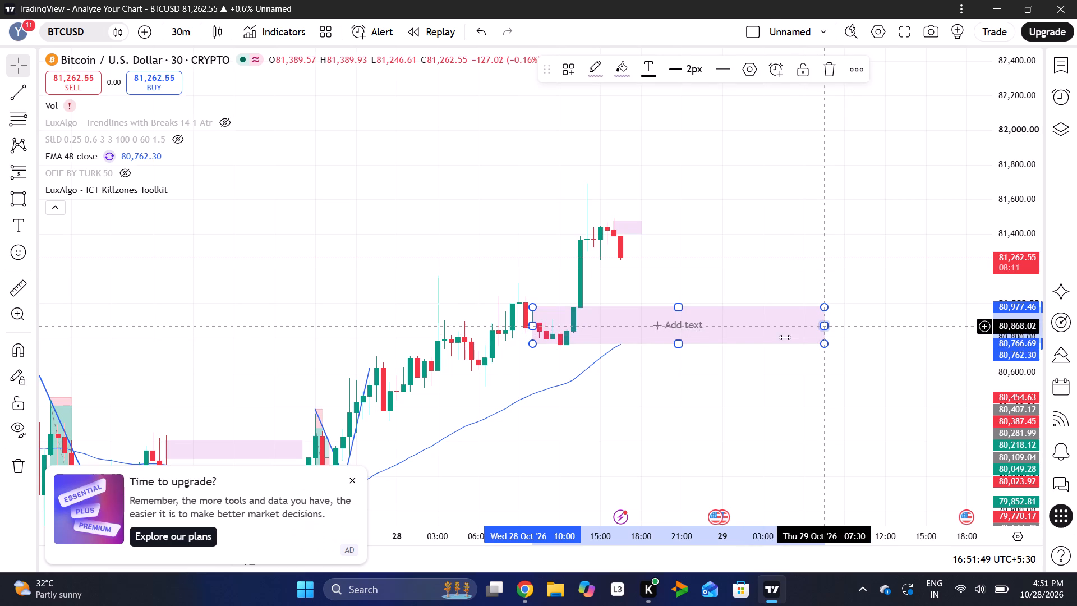
drag(785, 337, 782, 340)
click(912, 347)
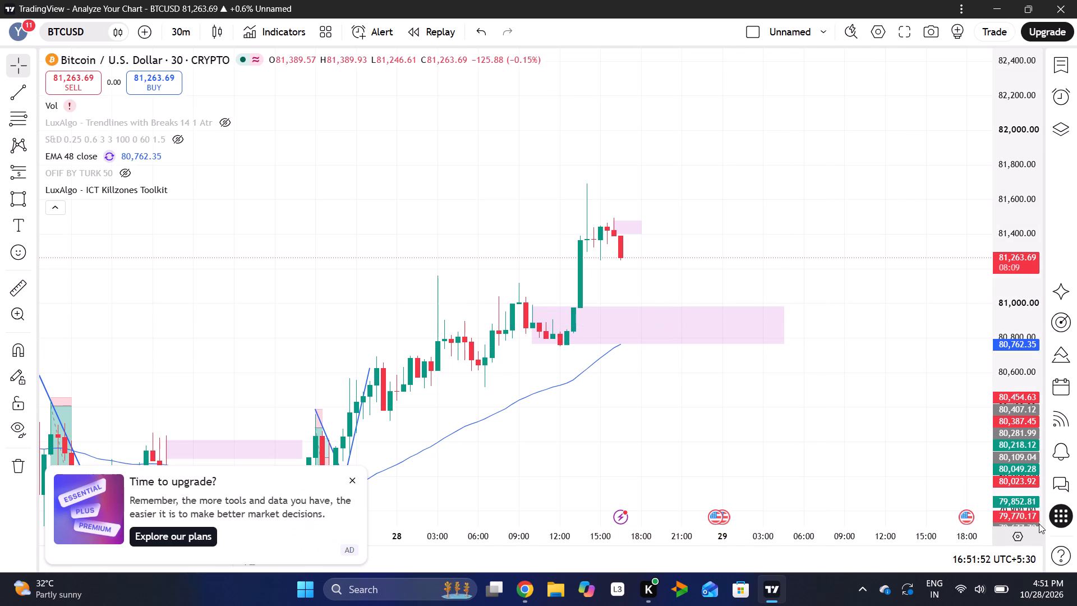
Switch the BTCUSD chart to the 15-minute interval.
drag(1039, 361, 1020, 249)
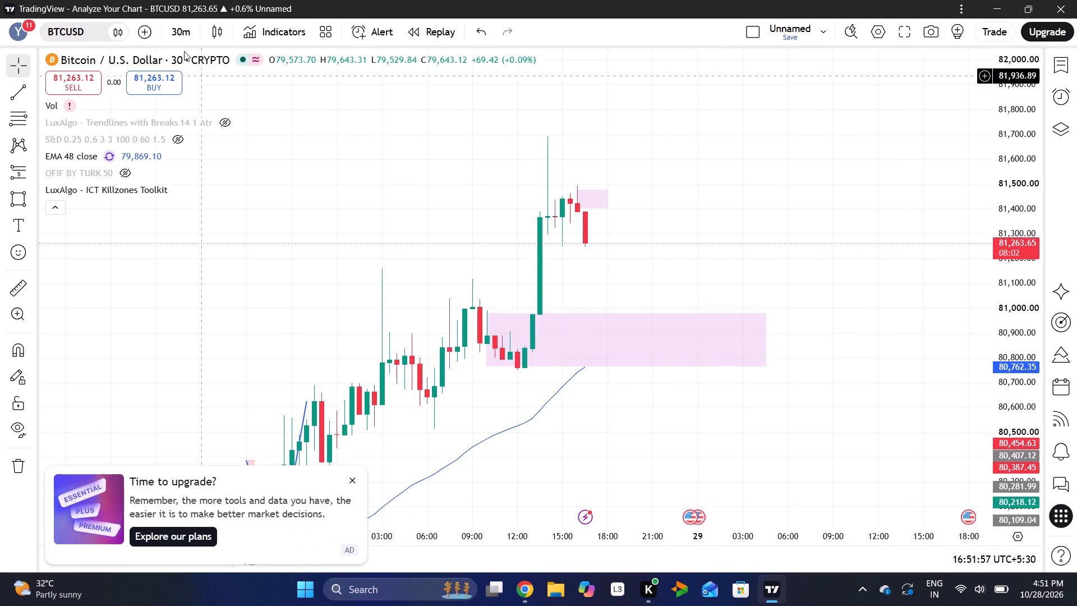
click(177, 36)
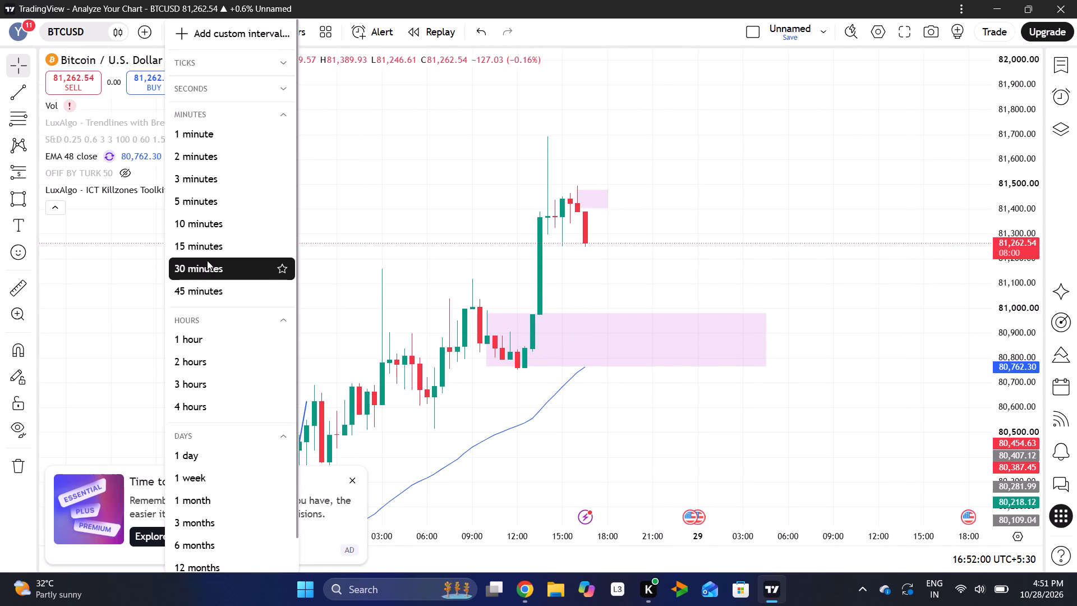
click(206, 252)
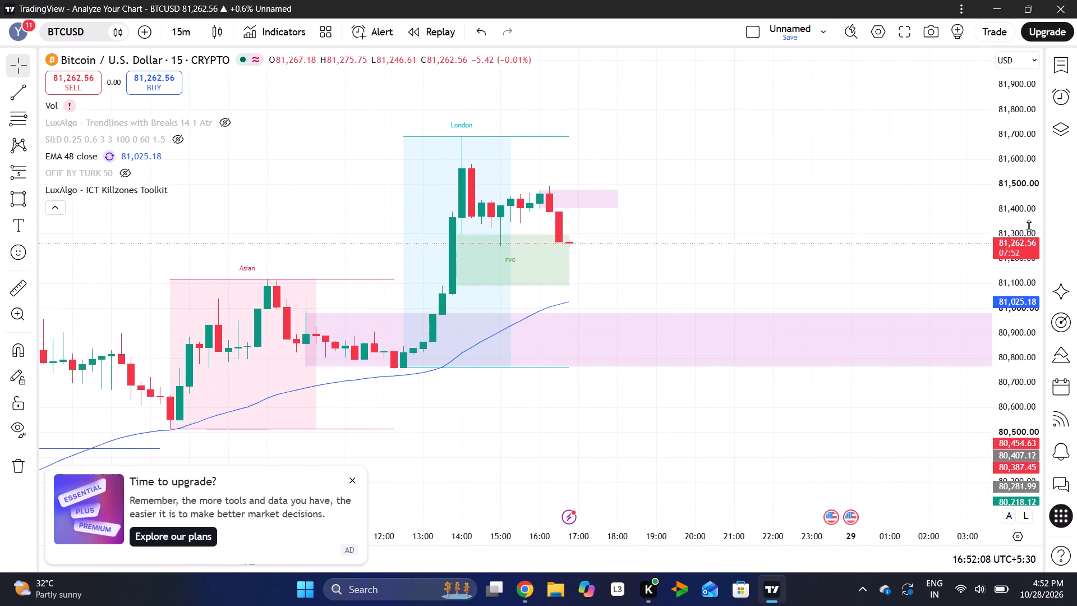
Examine BTCUSD's 15-minute price action around the small upper zone, the FVG and the larger lower zone.
drag(1020, 234, 1041, 104)
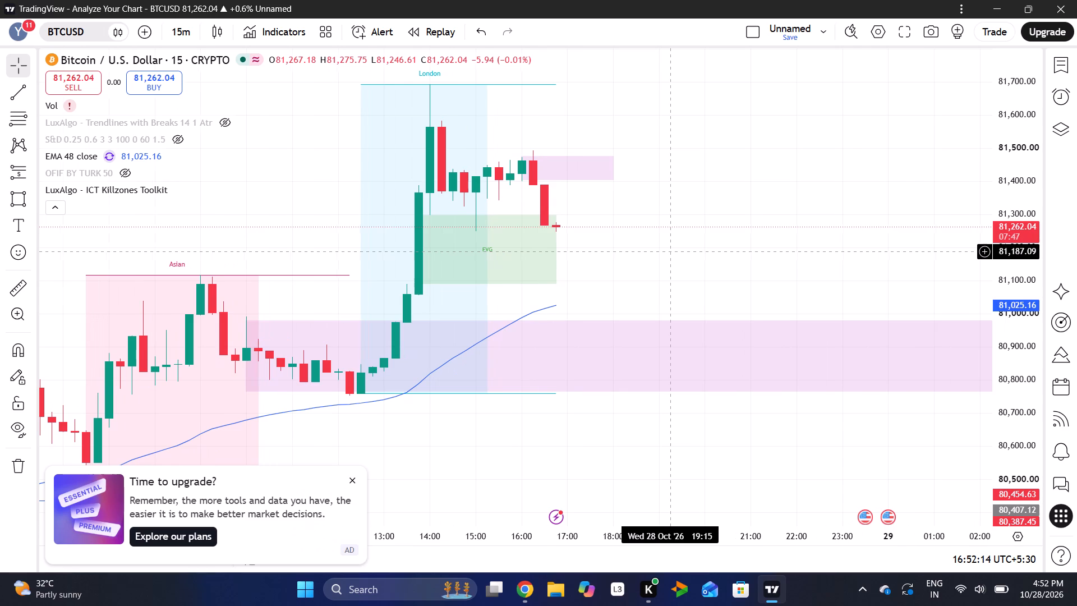
drag(1001, 297, 1004, 130)
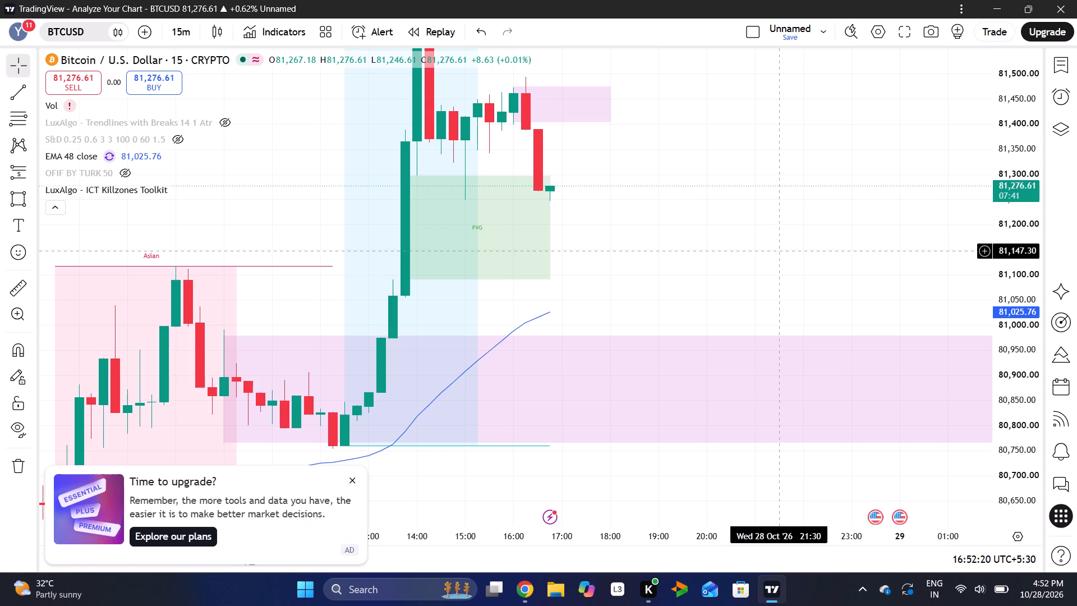
drag(779, 251, 733, 332)
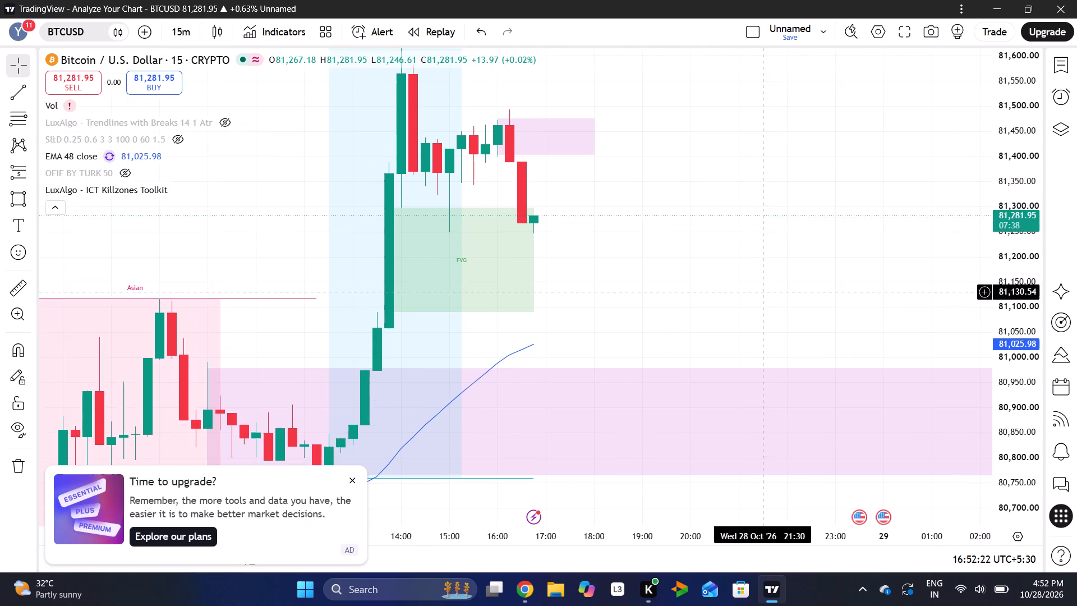
drag(733, 332, 730, 336)
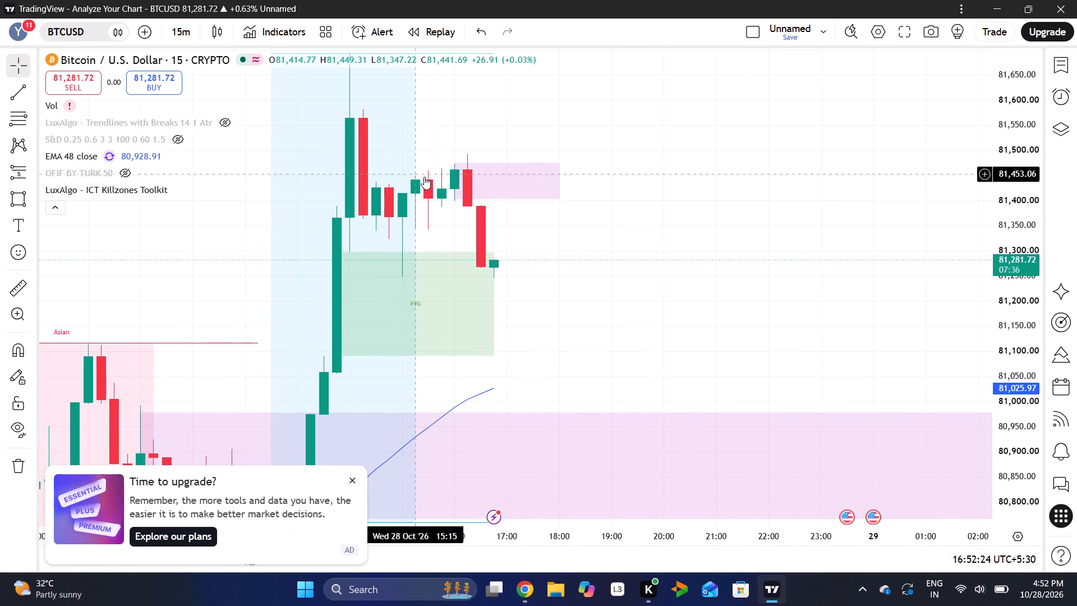
click(455, 199)
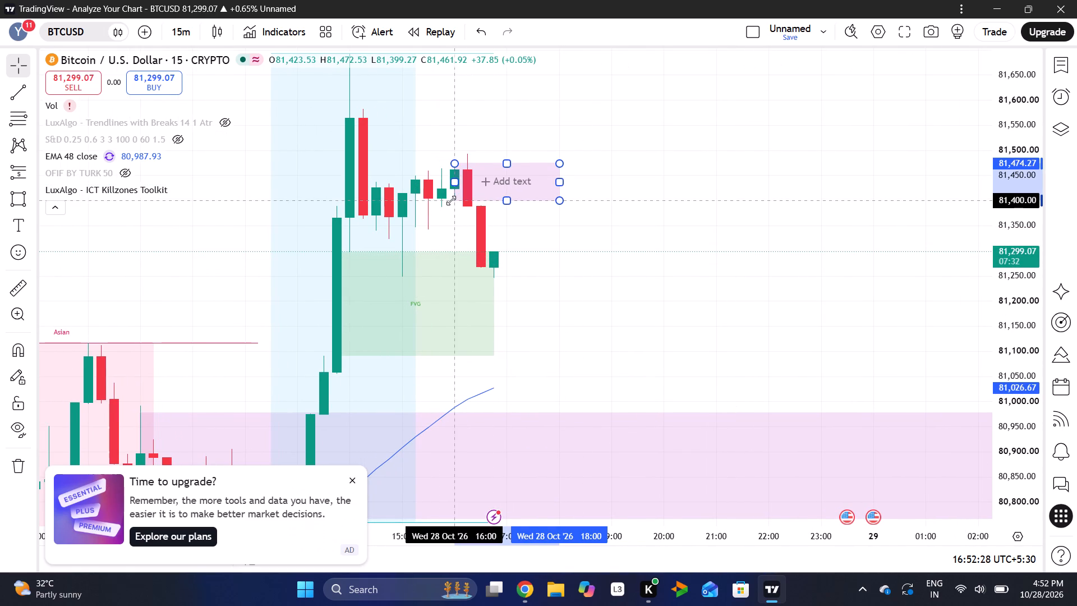
click(664, 171)
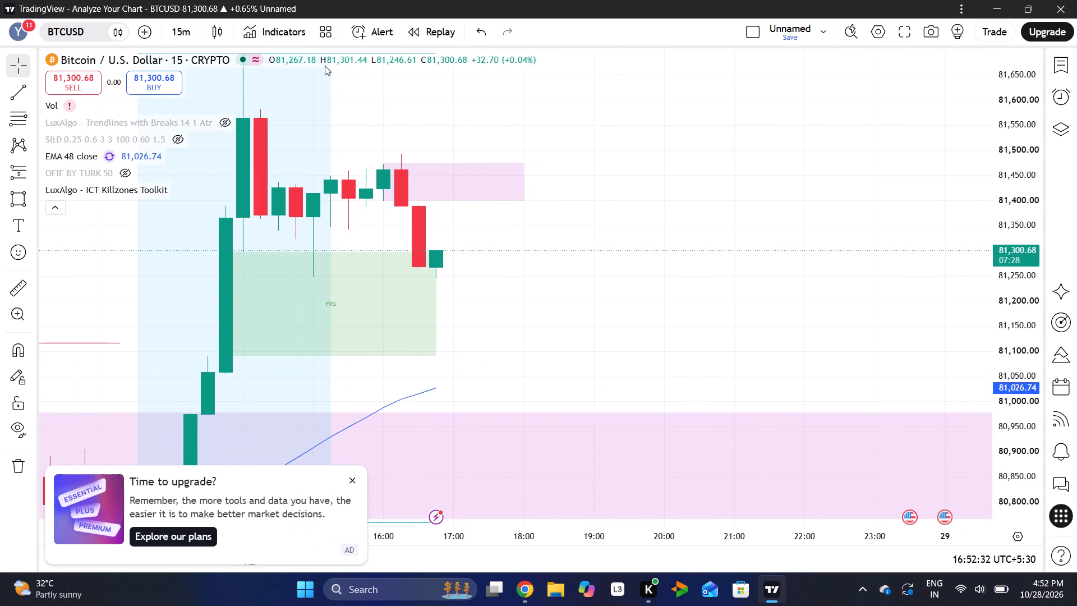
click(179, 25)
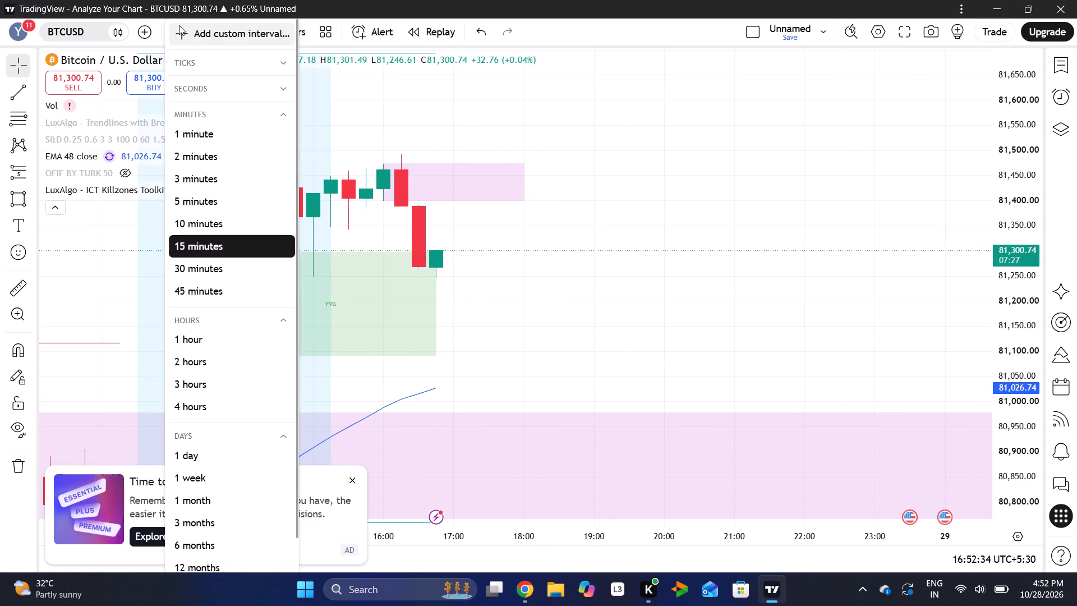
click(596, 162)
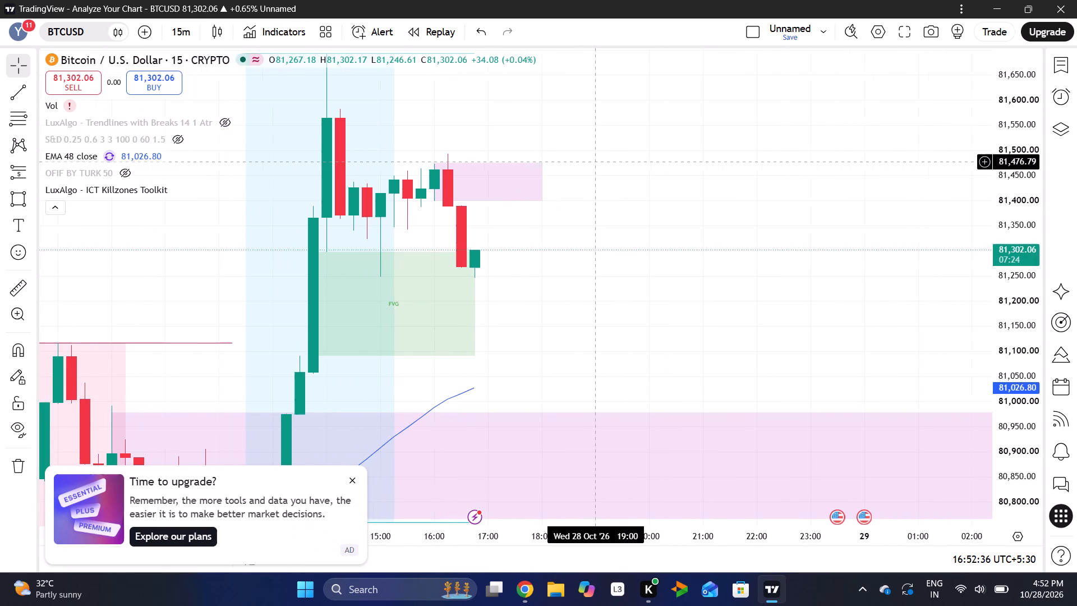
Switch the BTCUSD chart to the 5-minute interval.
click(182, 24)
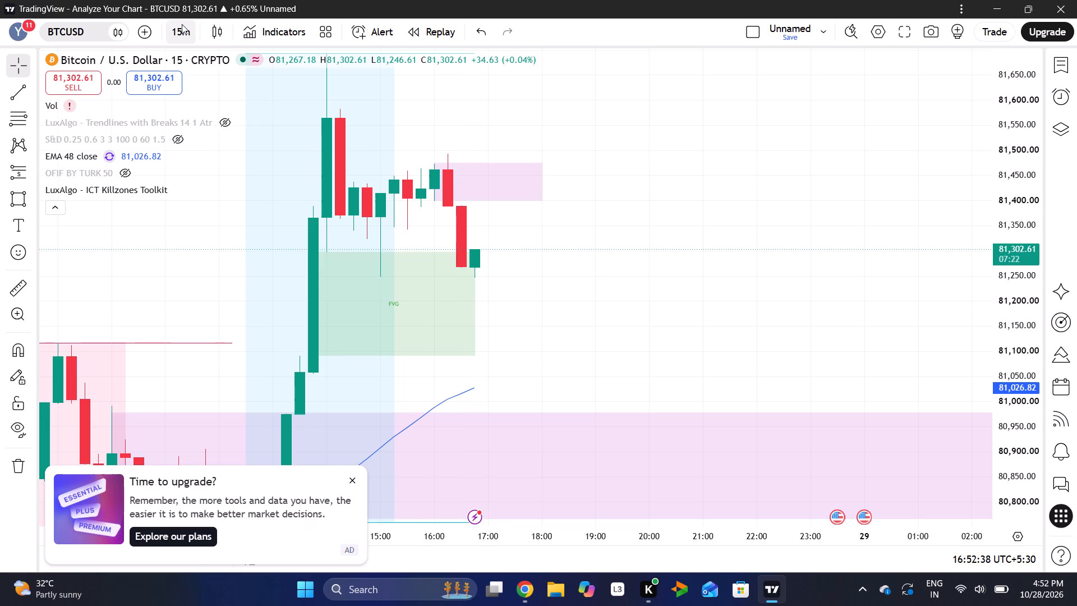
click(205, 196)
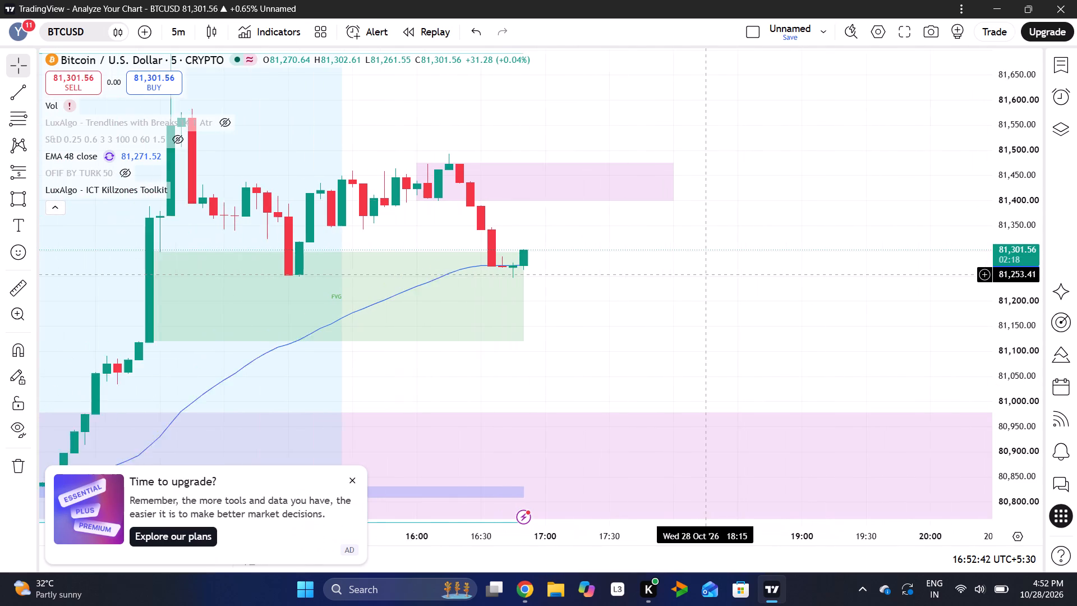
Collapse the indicator legend and dismiss the upgrade offer to clear the chart.
drag(706, 274, 676, 260)
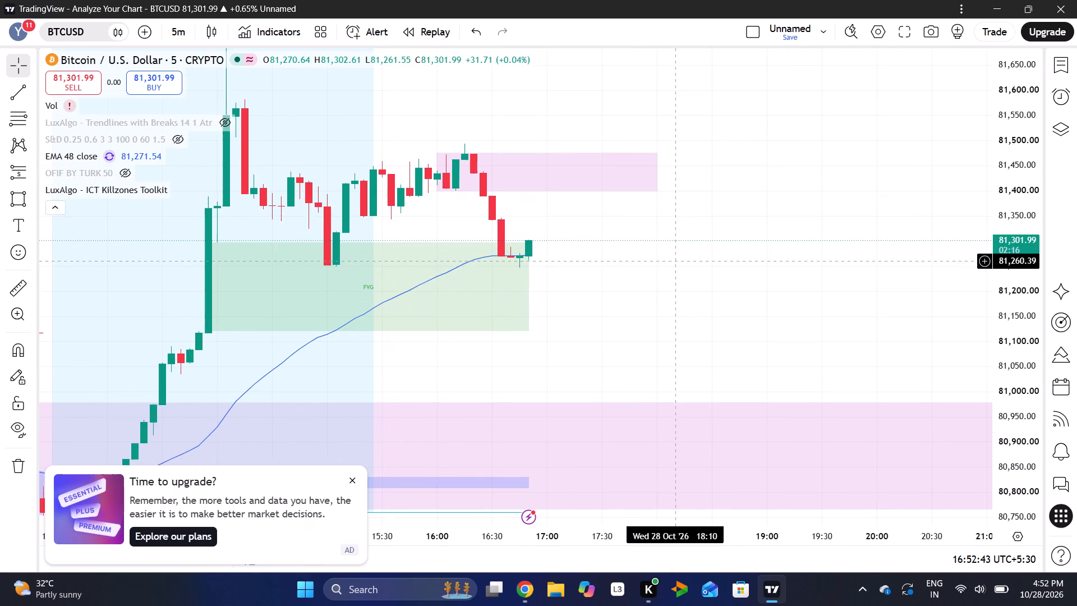
click(50, 205)
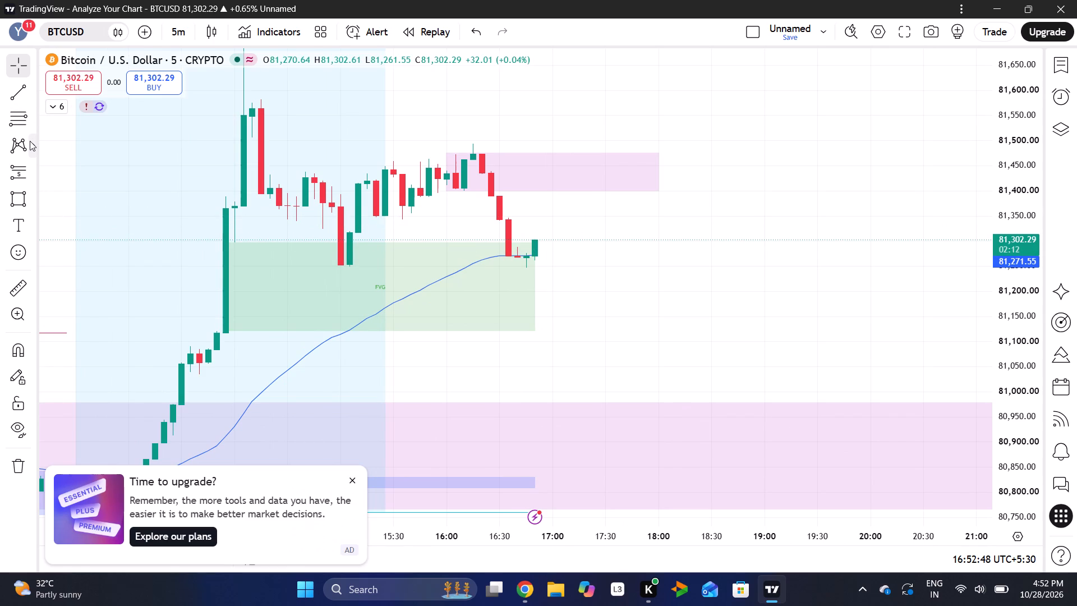
click(353, 481)
click(730, 264)
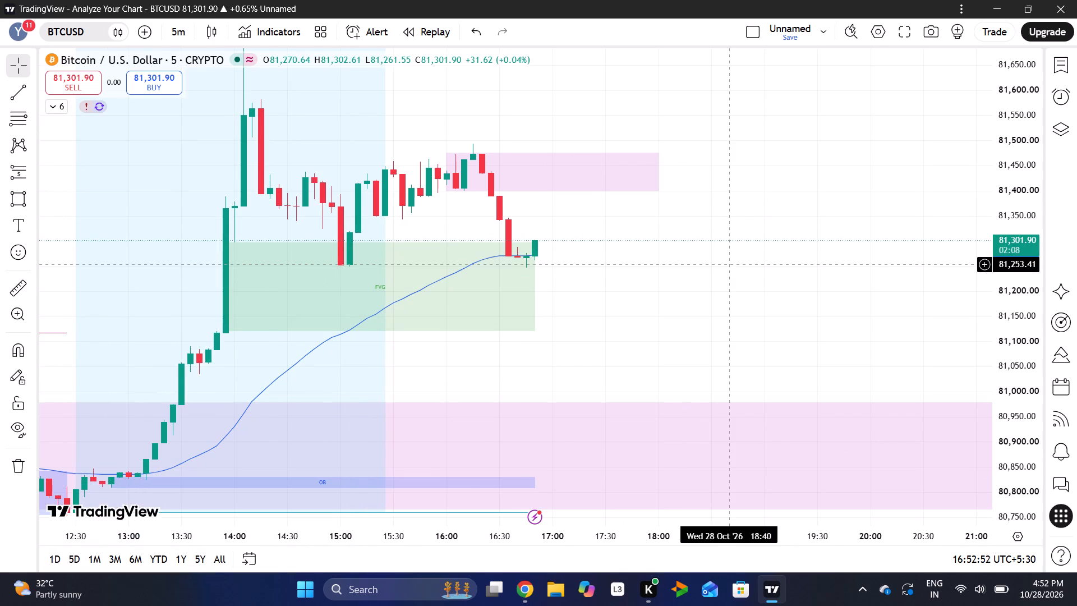
Place a BTCUSD short position with entry at about 81,402.80, stop at about 81,494.94 and target at about 80,974.17.
scroll(730, 264, left, 1)
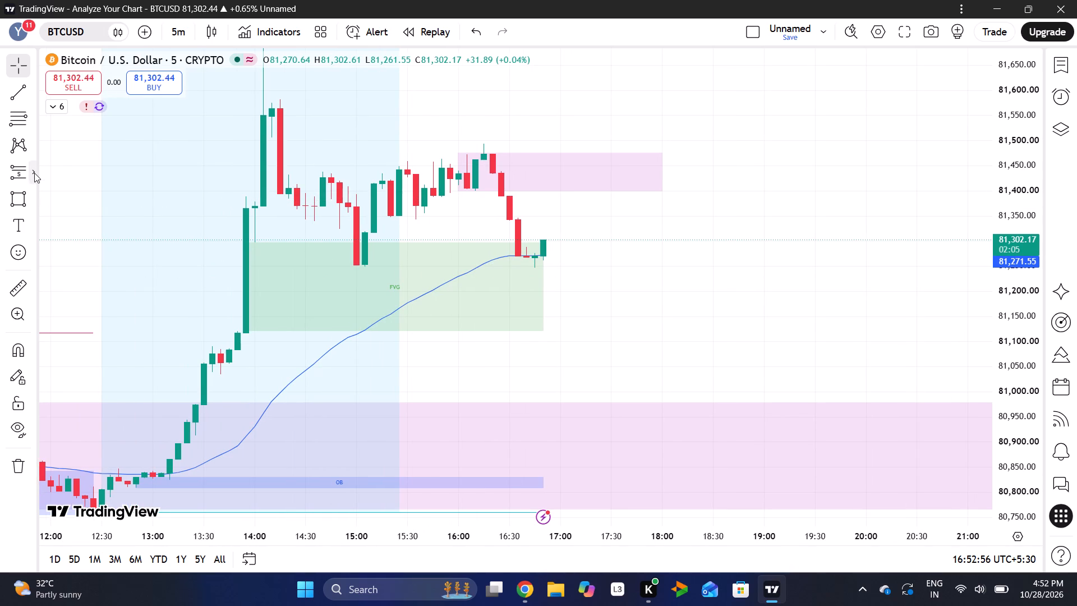
click(34, 173)
click(73, 218)
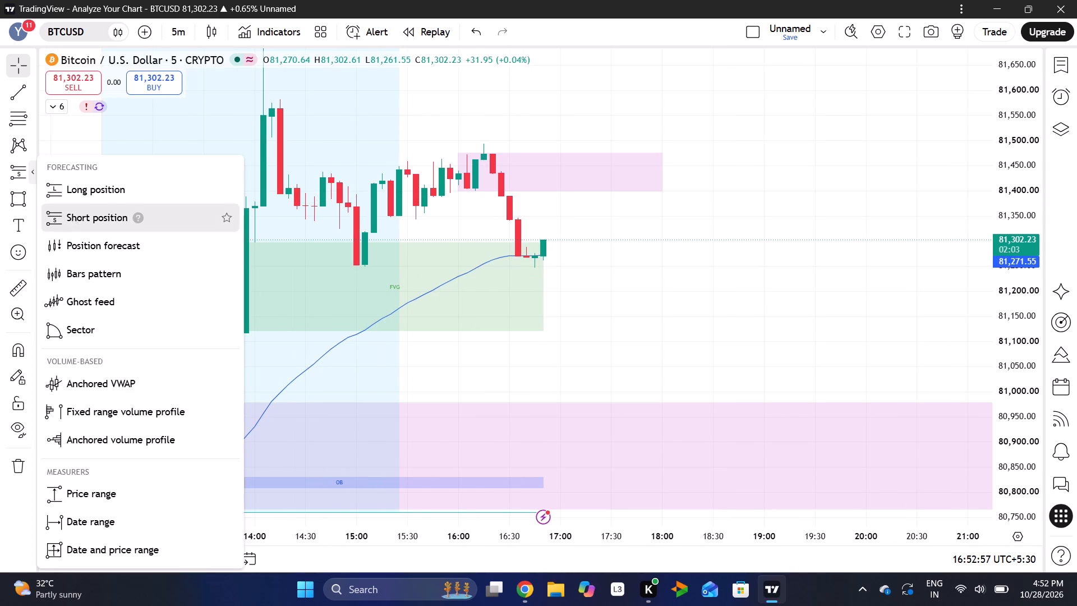
click(570, 189)
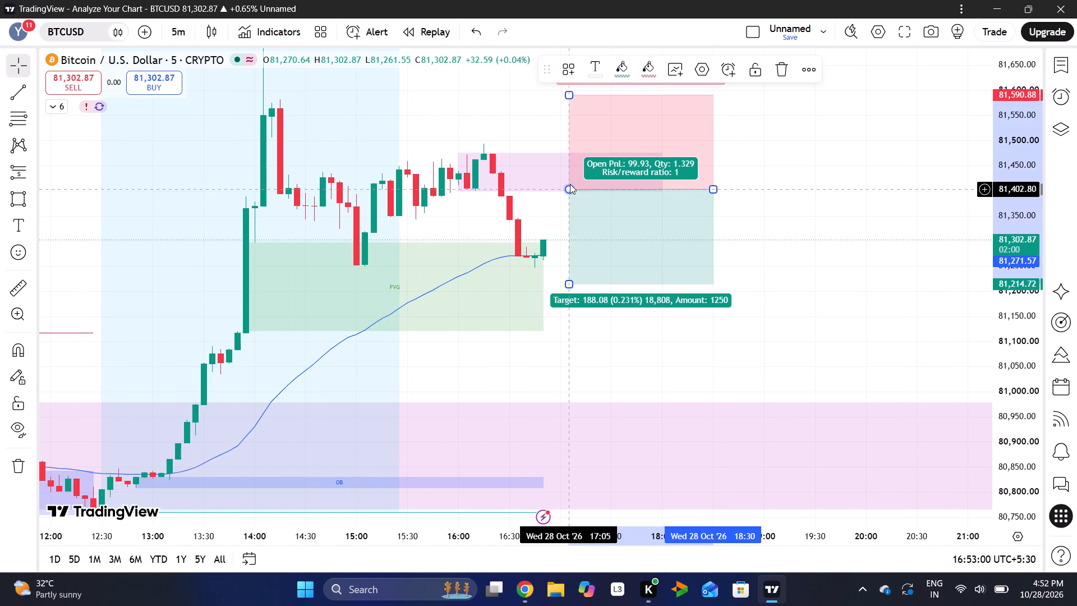
drag(569, 97, 572, 148)
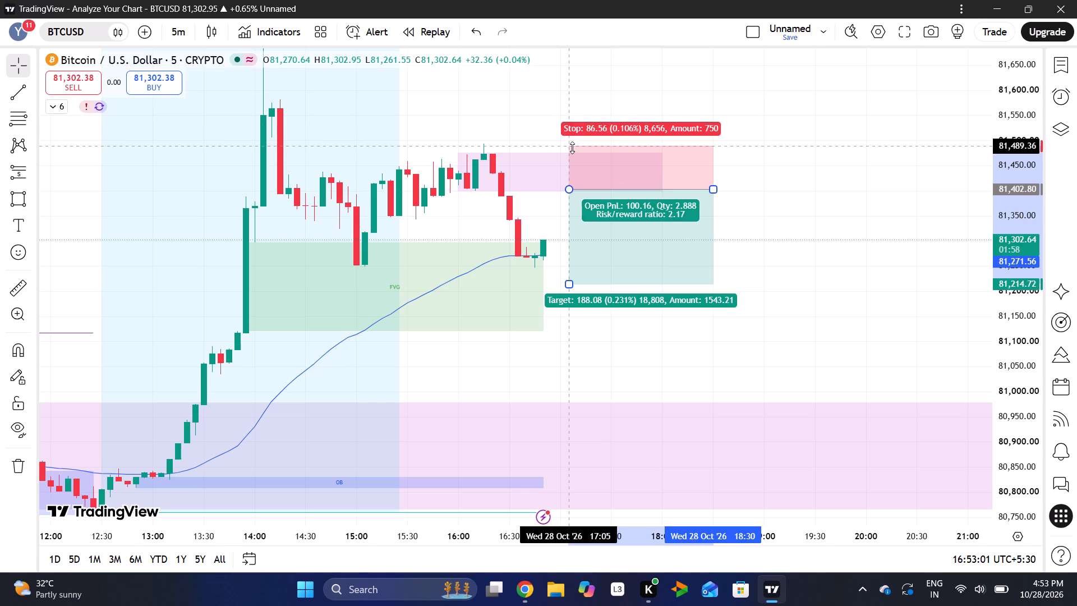
drag(572, 148, 573, 144)
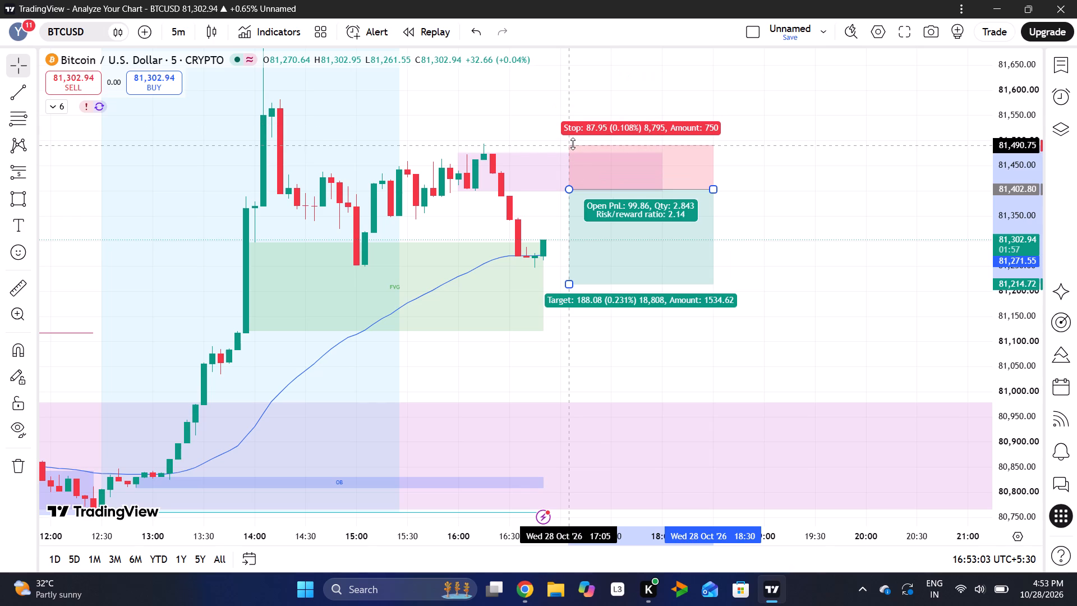
drag(573, 144, 574, 143)
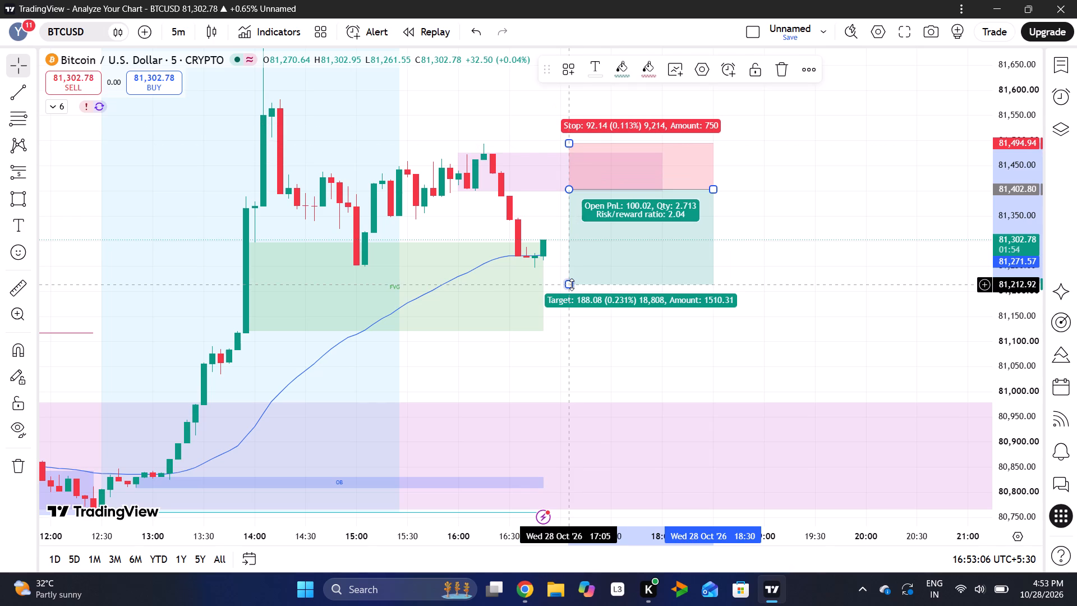
drag(572, 284, 563, 400)
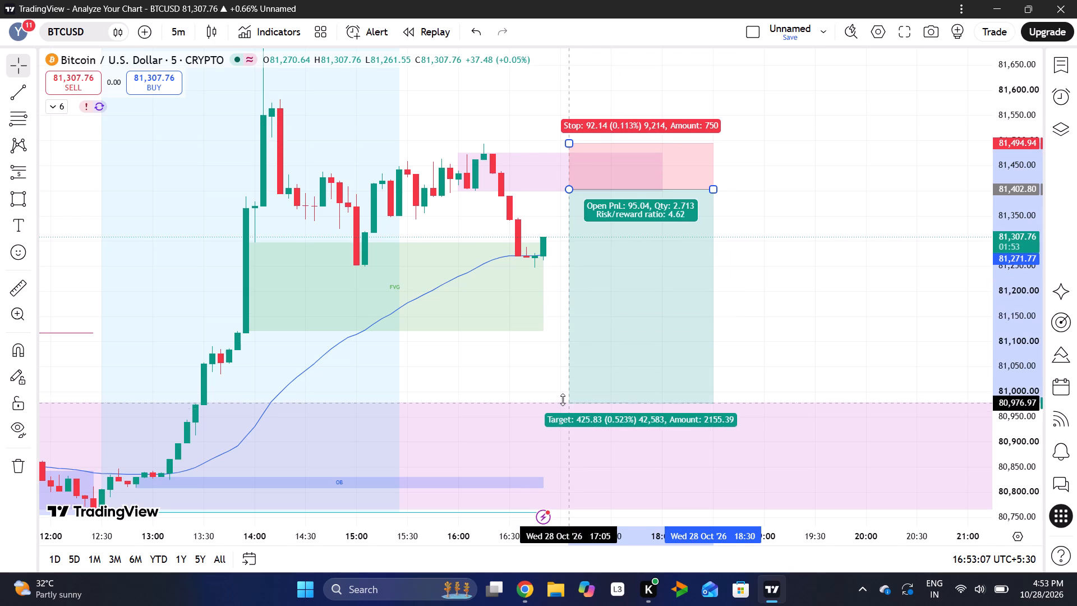
drag(563, 400, 571, 404)
click(837, 218)
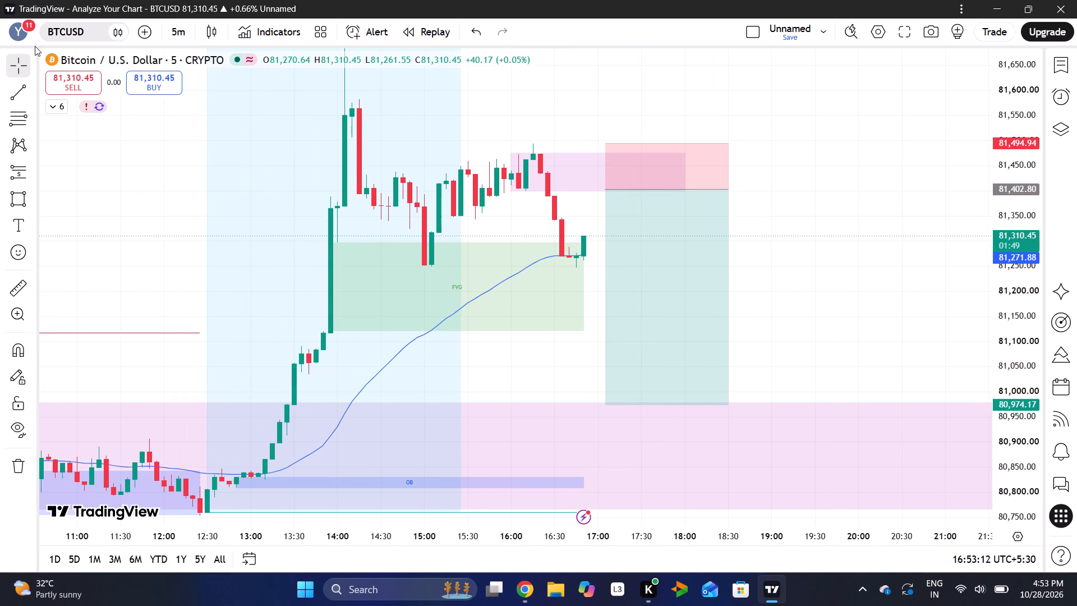
Switch the chart symbol to XAUUSD.
click(68, 34)
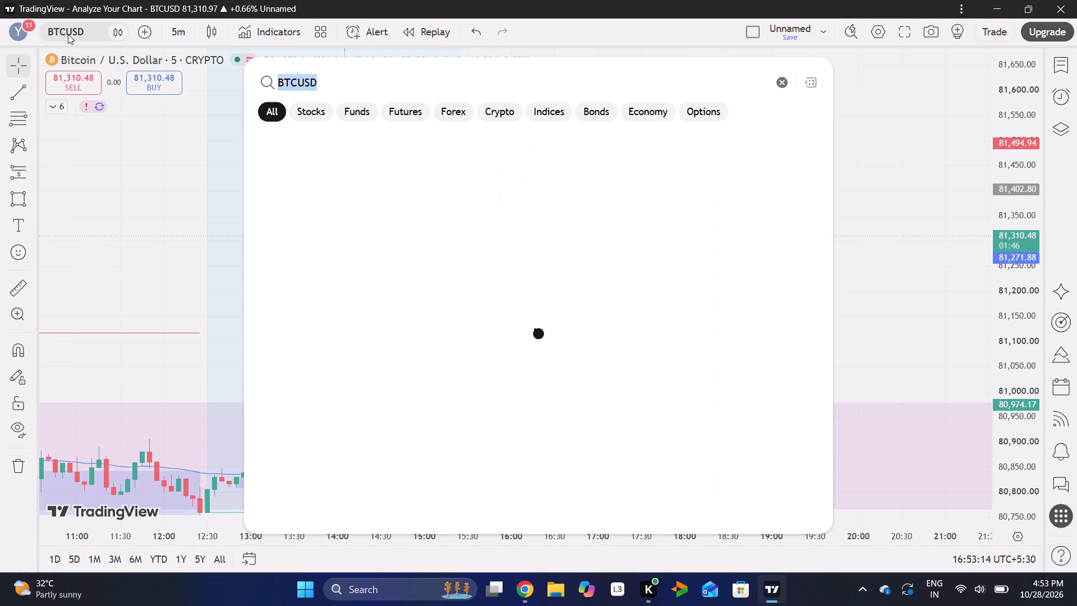
key(space)
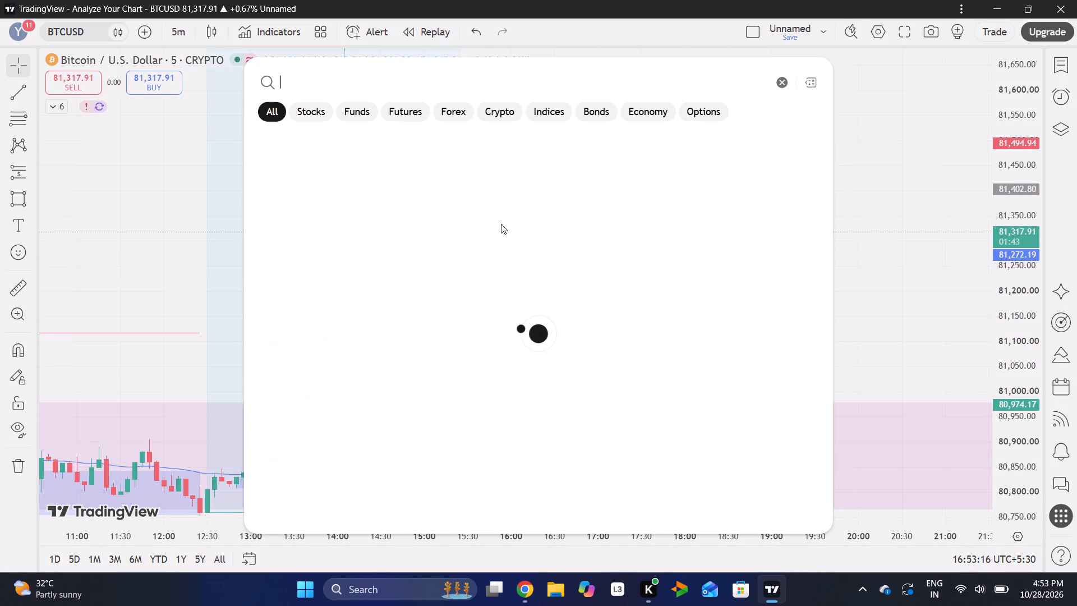
click(452, 193)
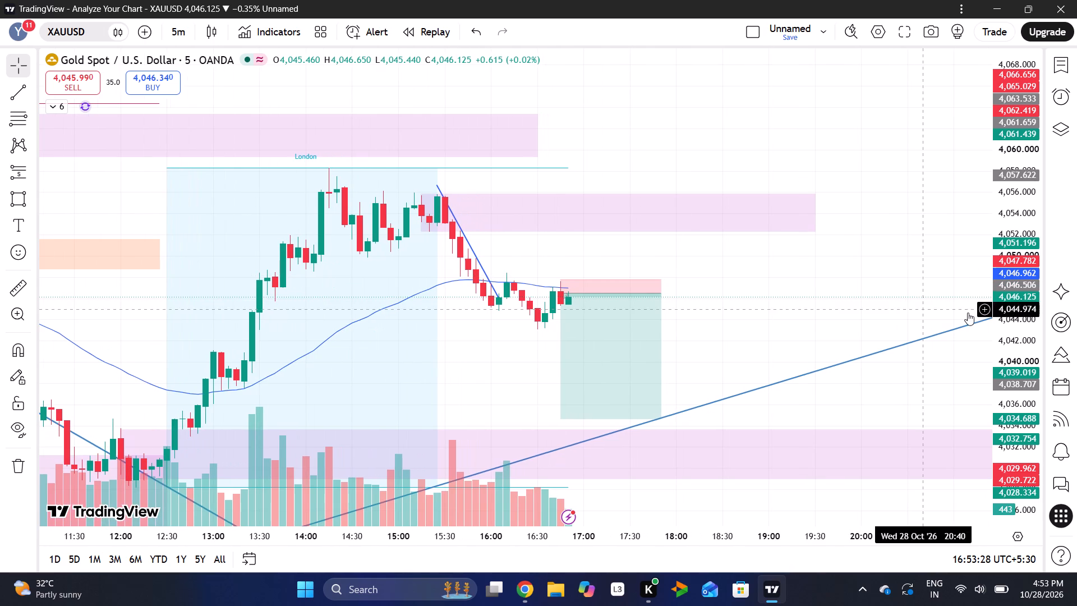
Examine gold's 5-minute price action around the short position, the EMA 48 and the marked zones.
drag(1001, 320, 997, 253)
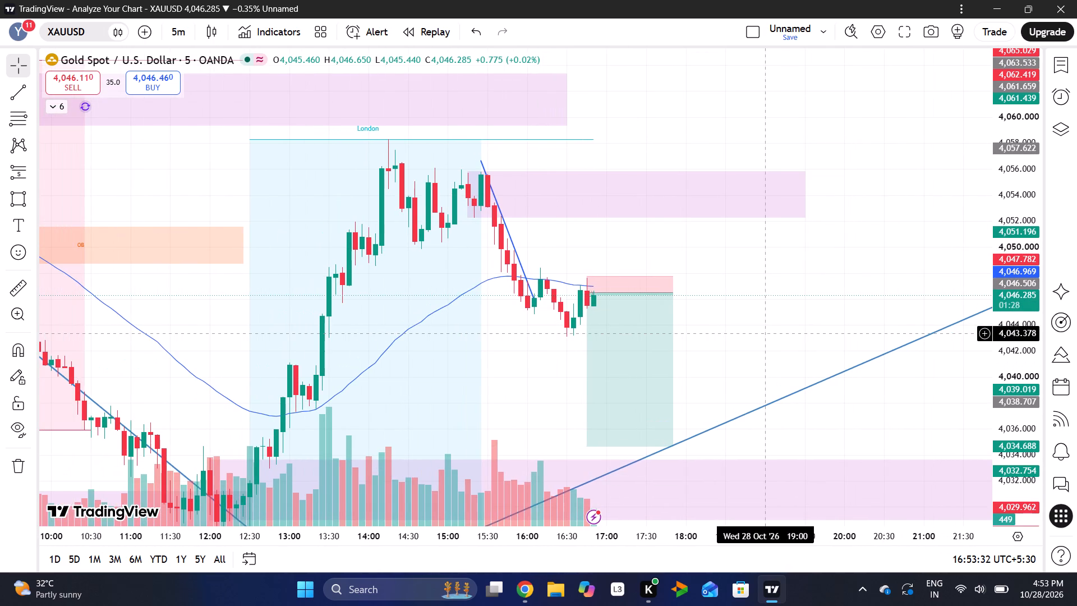
scroll(584, 356, right, 2)
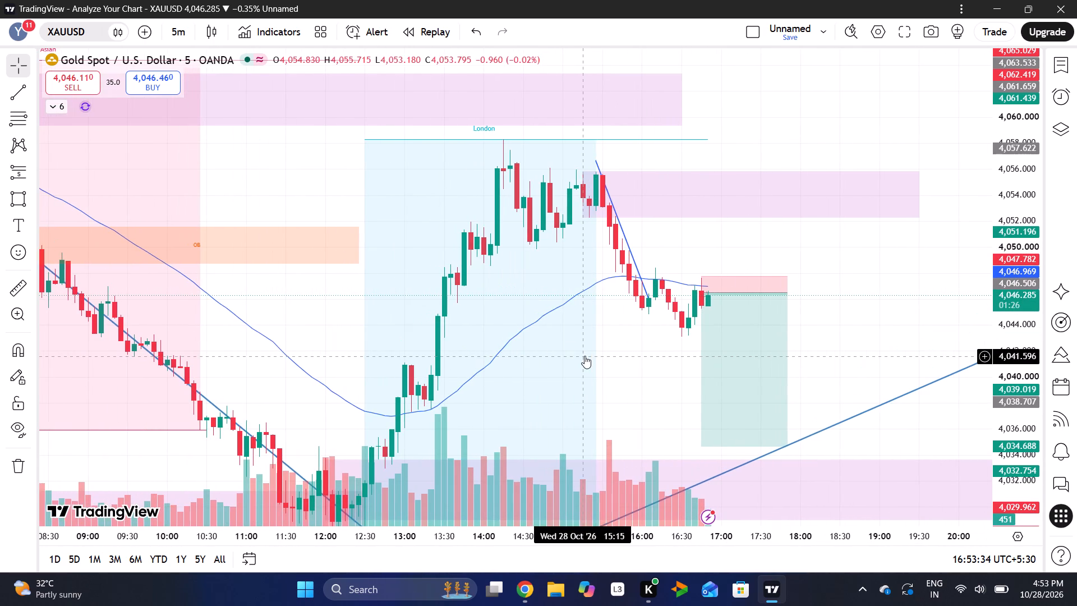
scroll(584, 356, right, 2)
scroll(584, 356, left, 1)
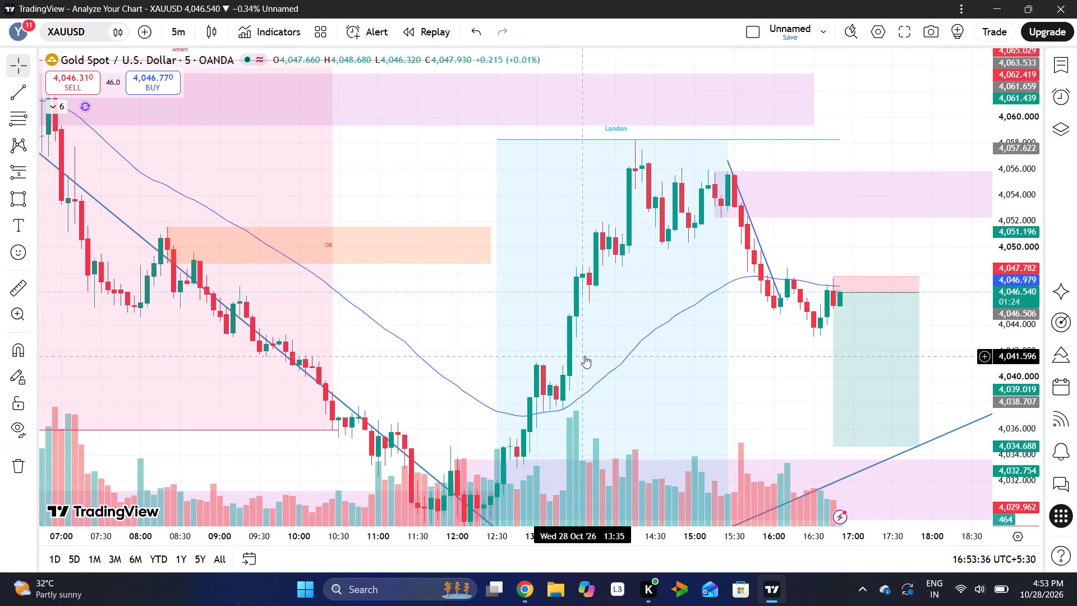
scroll(584, 356, left, 4)
scroll(584, 356, up, 1)
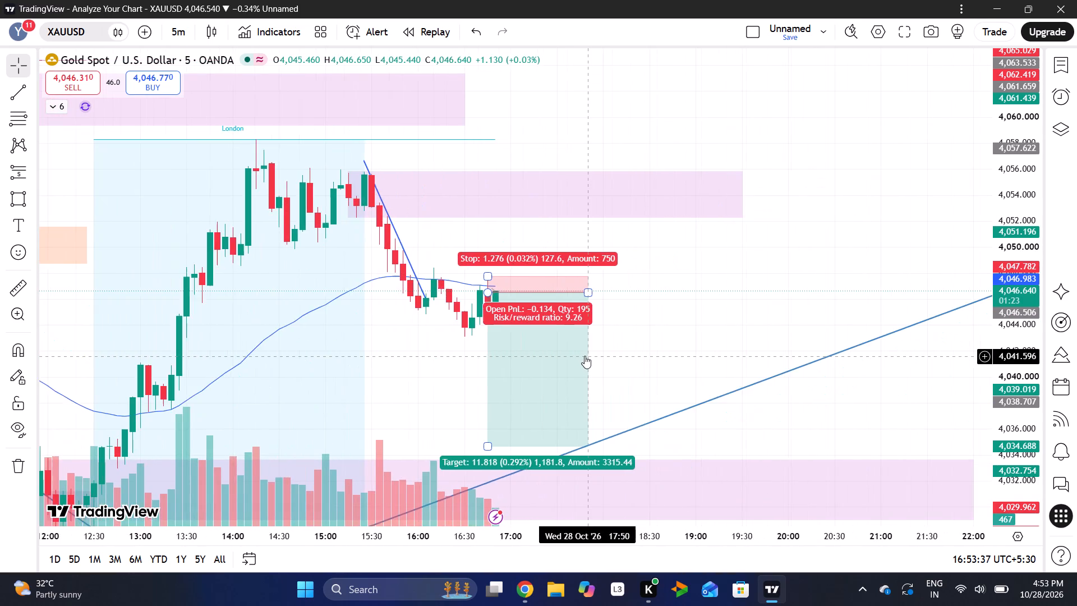
scroll(584, 356, up, 2)
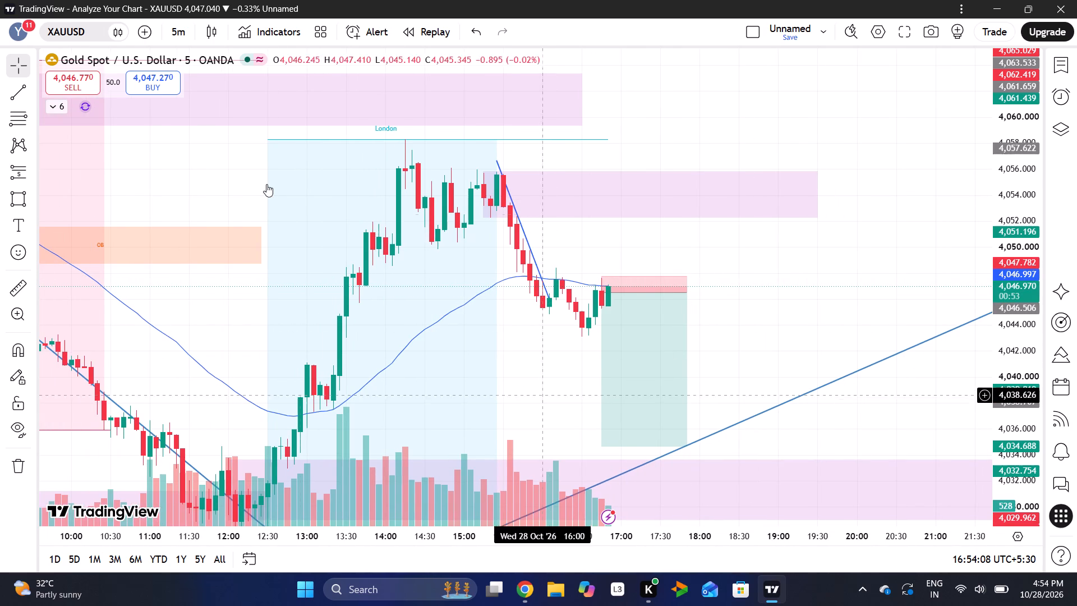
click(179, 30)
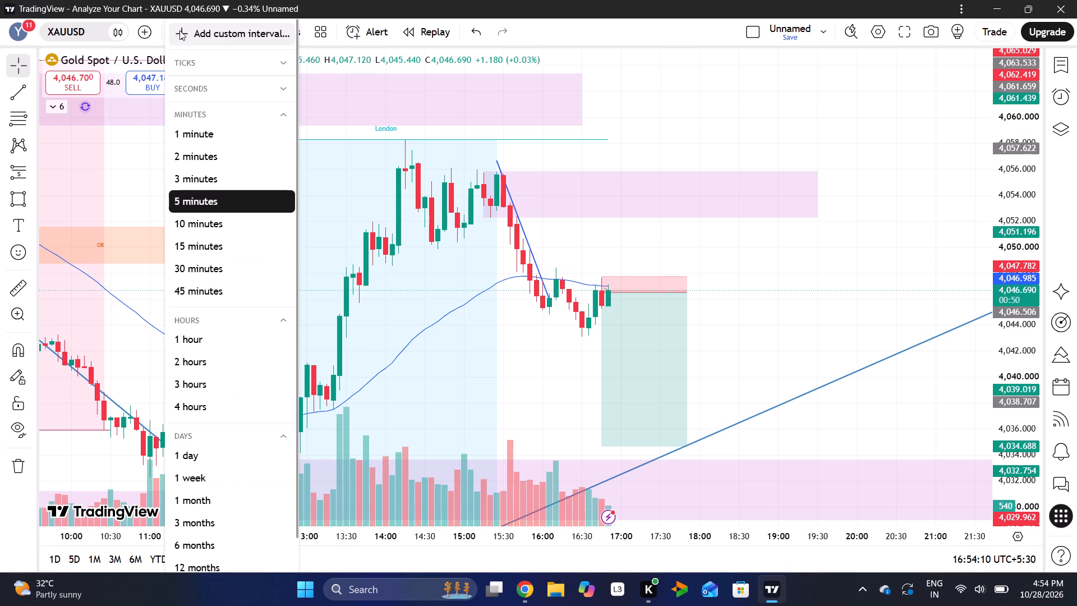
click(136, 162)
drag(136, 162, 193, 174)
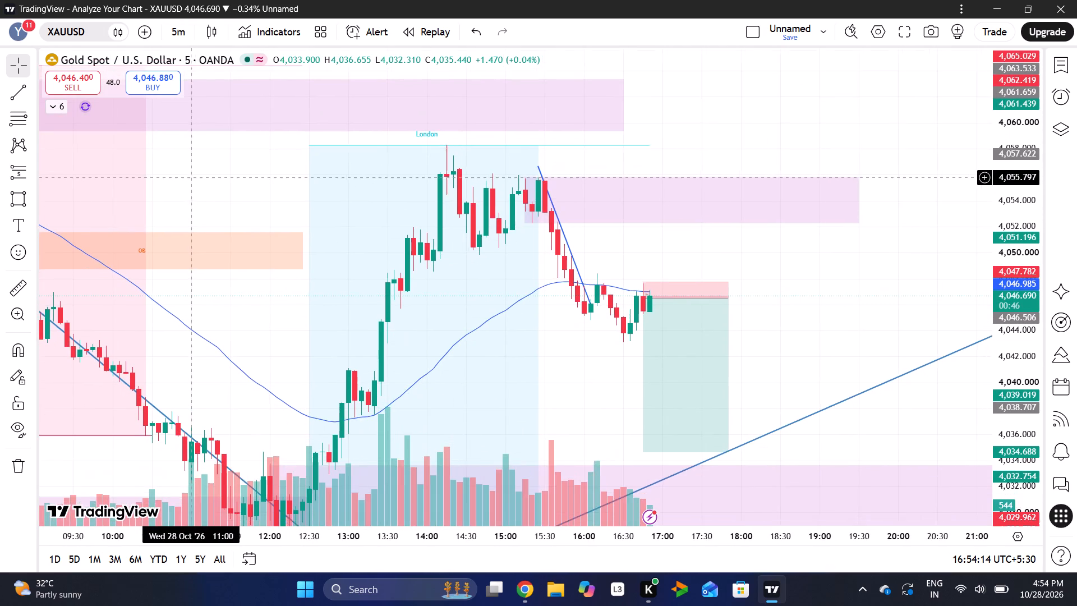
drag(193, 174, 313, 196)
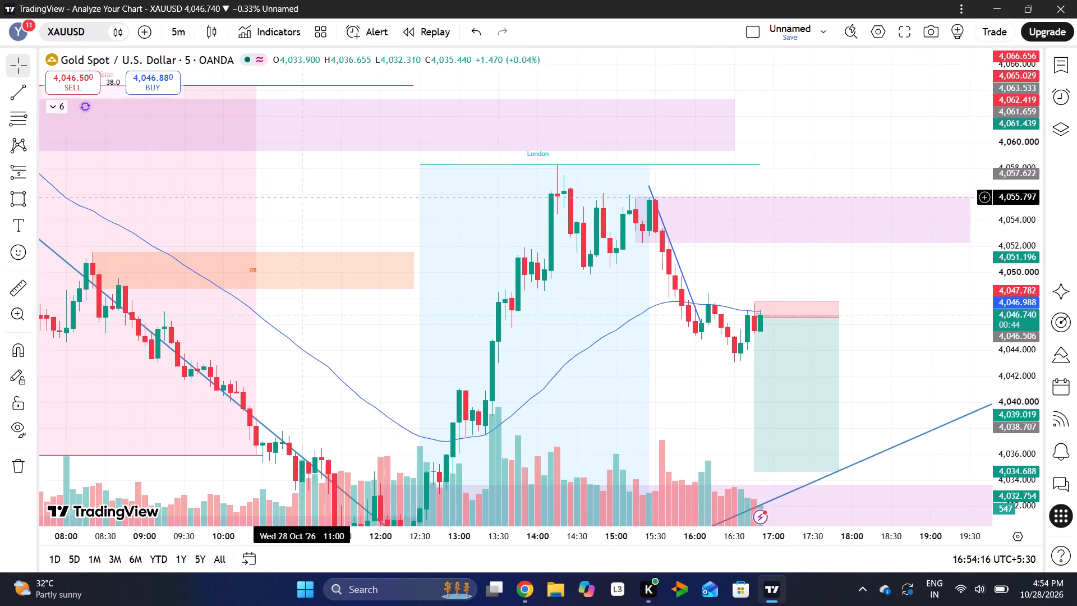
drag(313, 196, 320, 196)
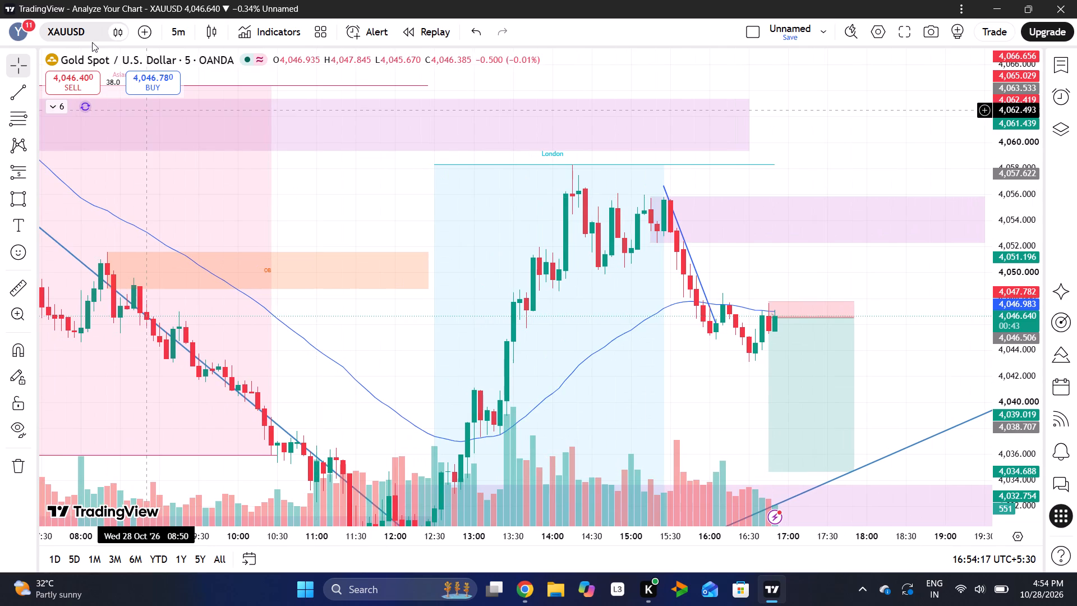
Switch the chart symbol from gold to BTCUSD.
click(89, 29)
key(space)
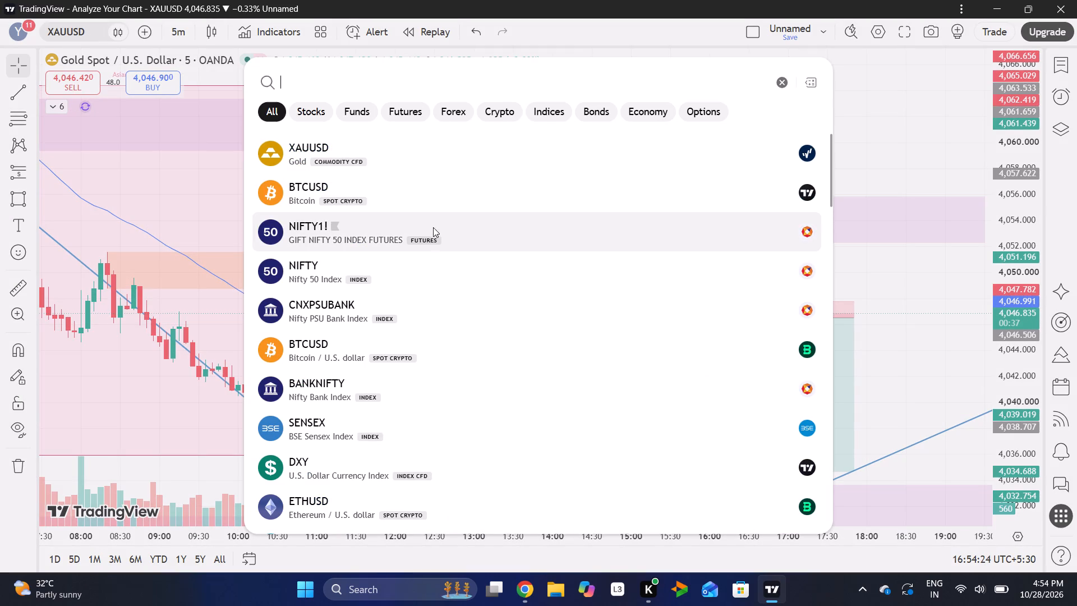
click(438, 208)
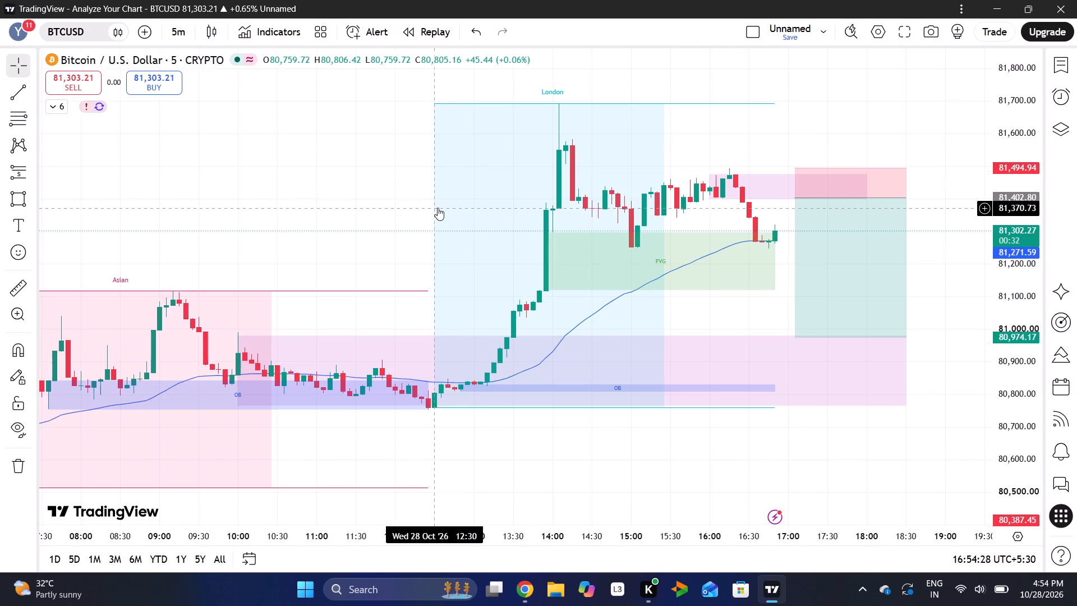
Examine Bitcoin's 5-minute price action around the short position, the FVG zone and the EMA 48.
drag(954, 234, 912, 234)
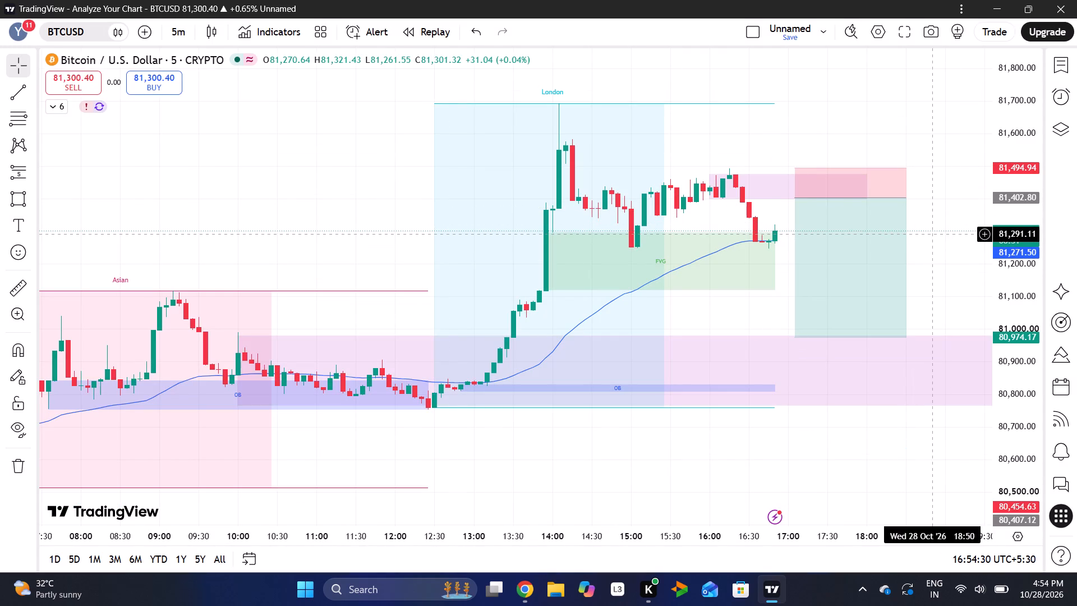
drag(912, 234, 785, 248)
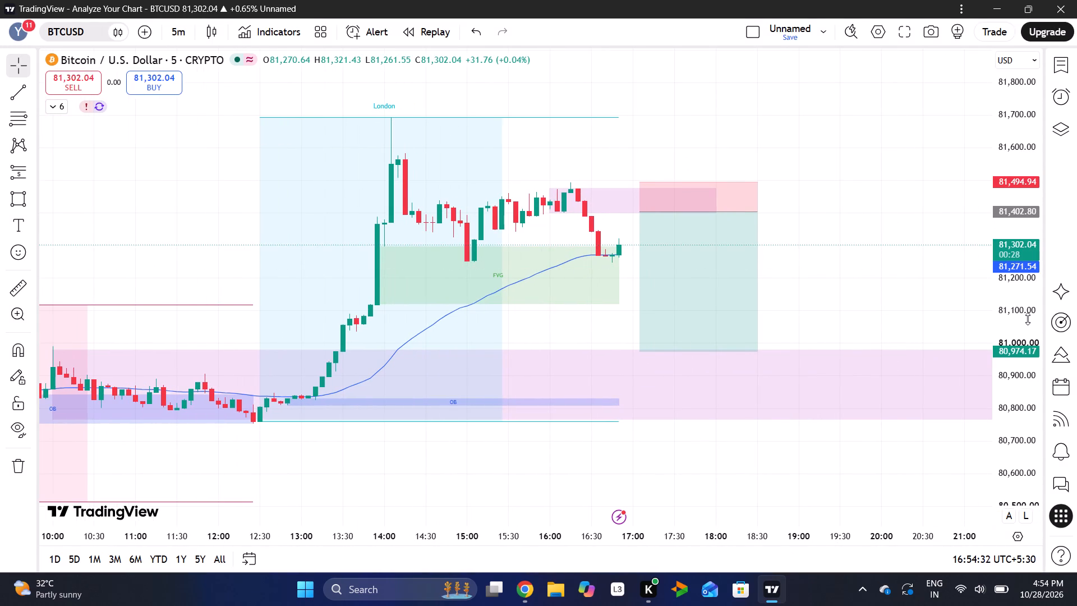
drag(1029, 319, 1055, 180)
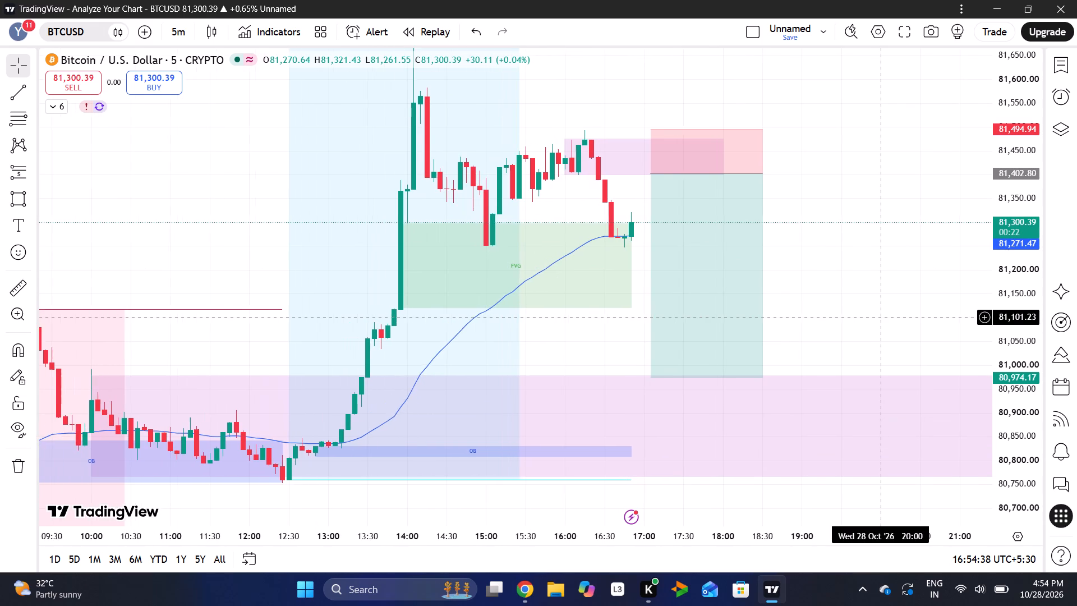
drag(1002, 341, 1014, 290)
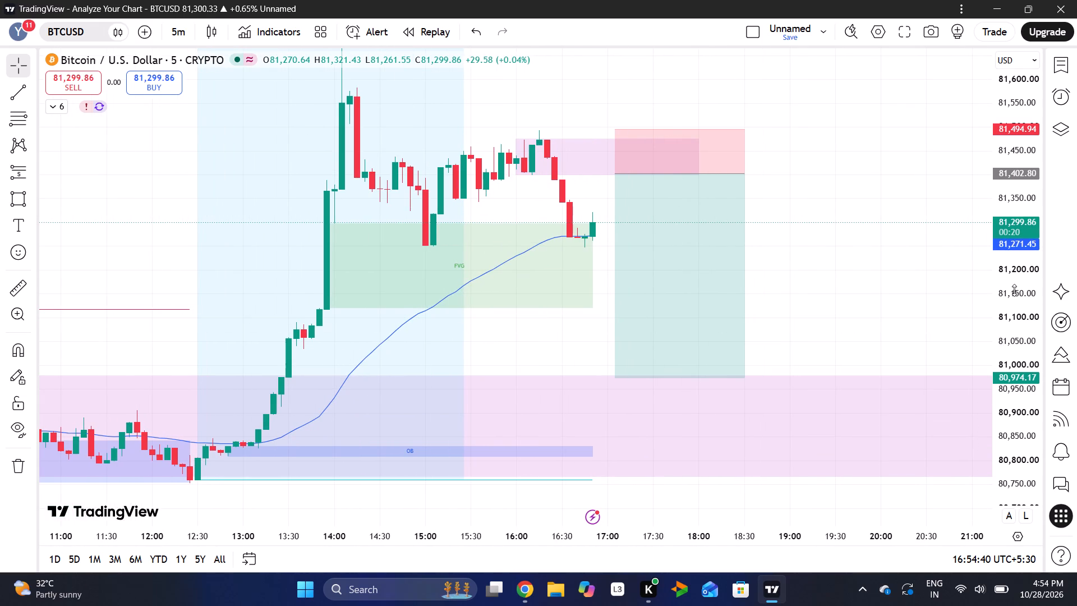
drag(1014, 290, 1019, 227)
drag(855, 287, 800, 325)
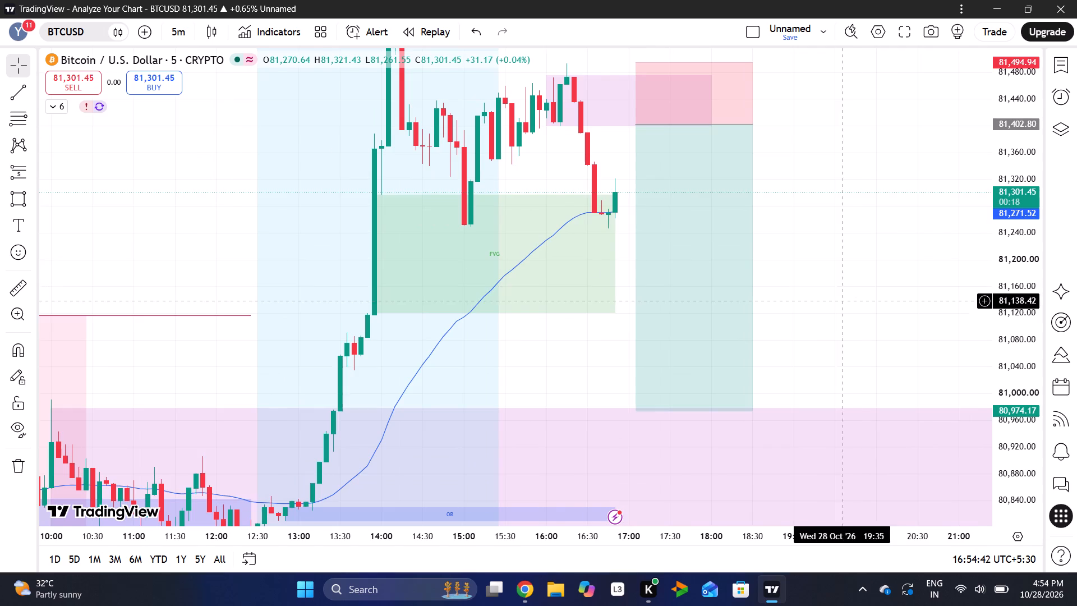
drag(800, 325, 766, 348)
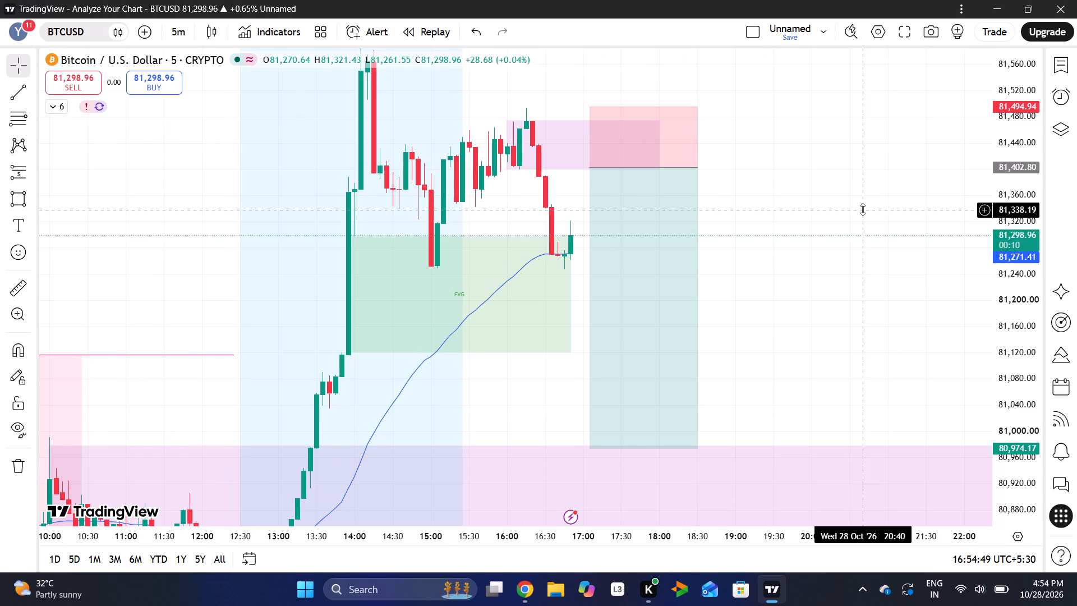
drag(1004, 159, 983, 320)
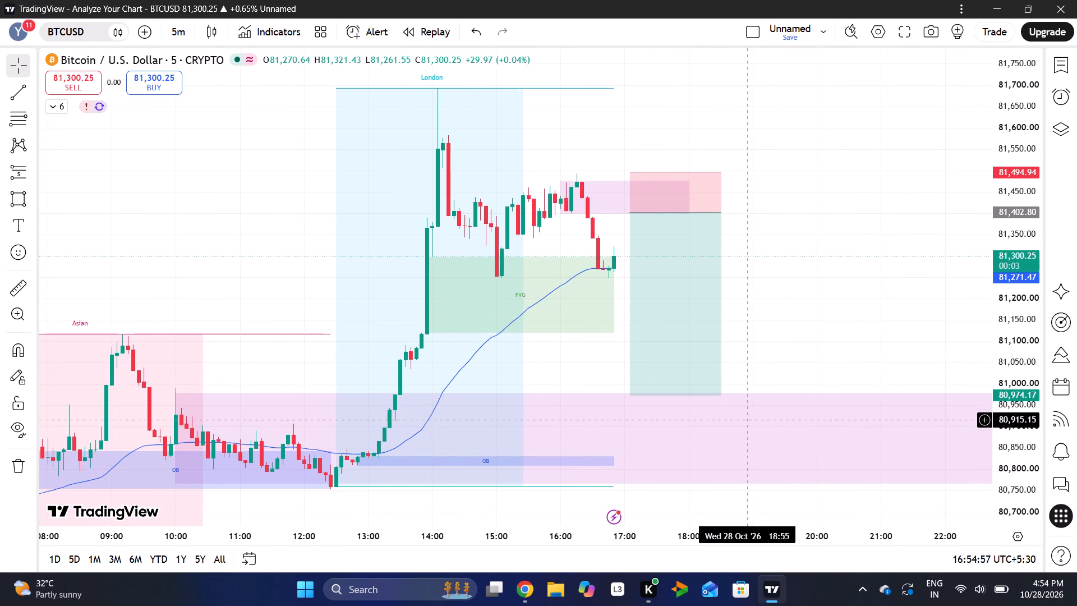
Switch the Bitcoin chart to the 15-minute interval and examine price against the short position, session zones and EMA 48.
click(186, 35)
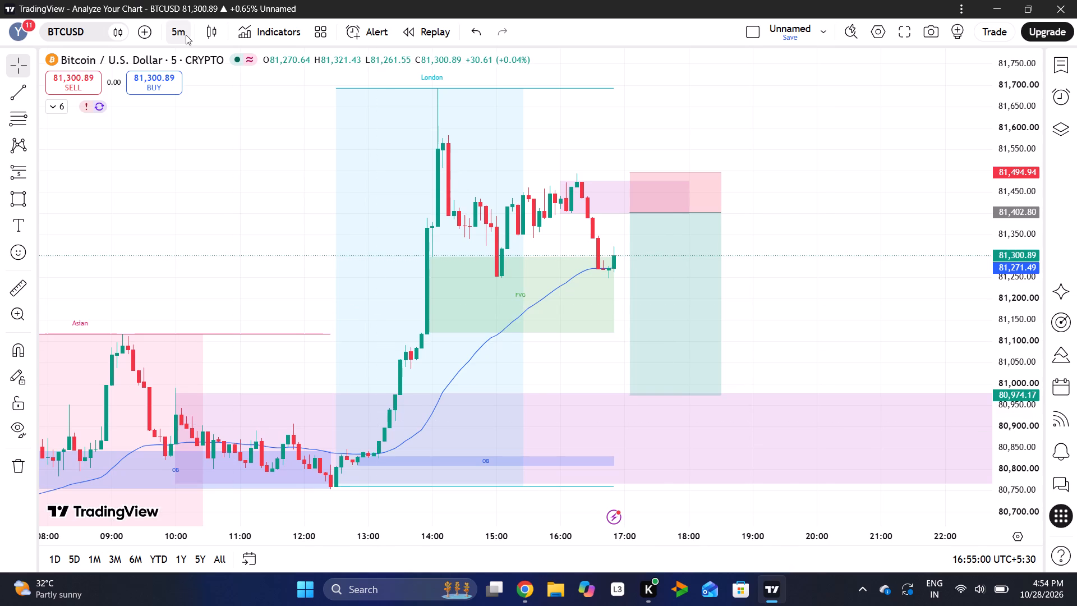
click(206, 244)
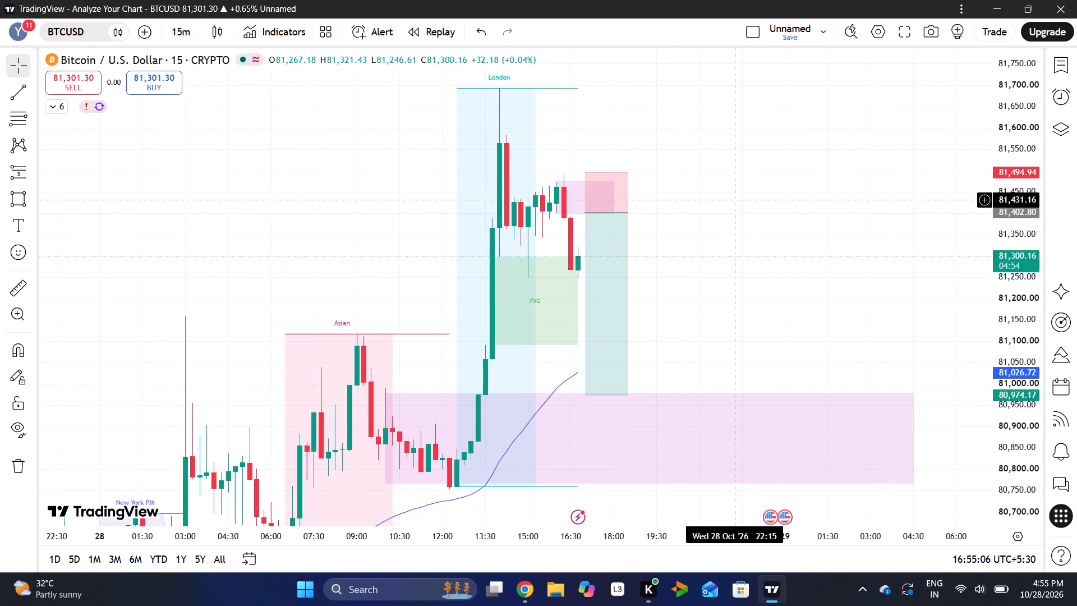
drag(1030, 181, 1006, 281)
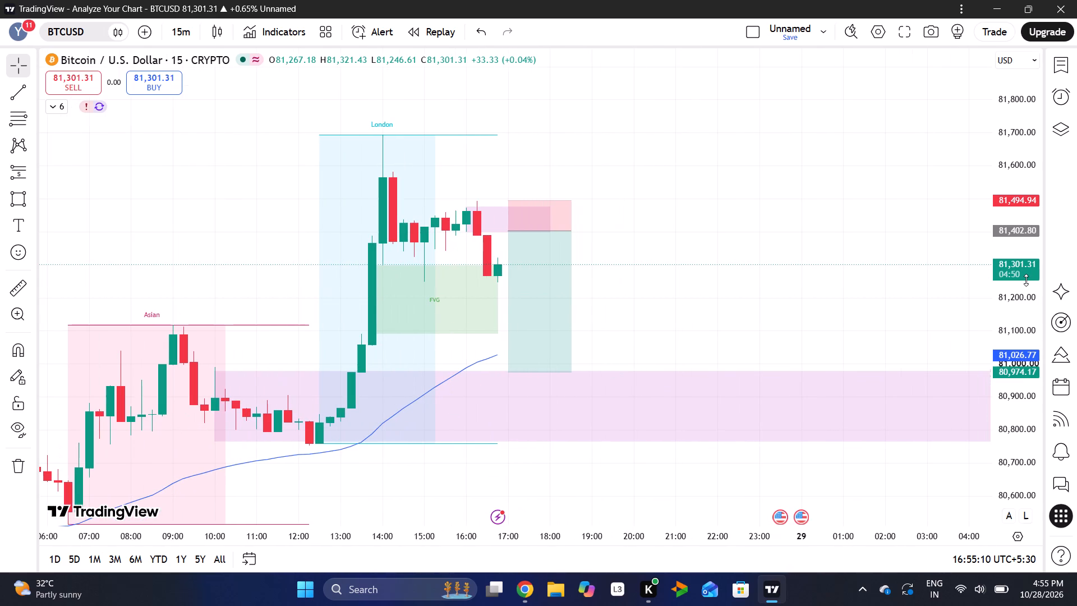
drag(1015, 226, 1019, 171)
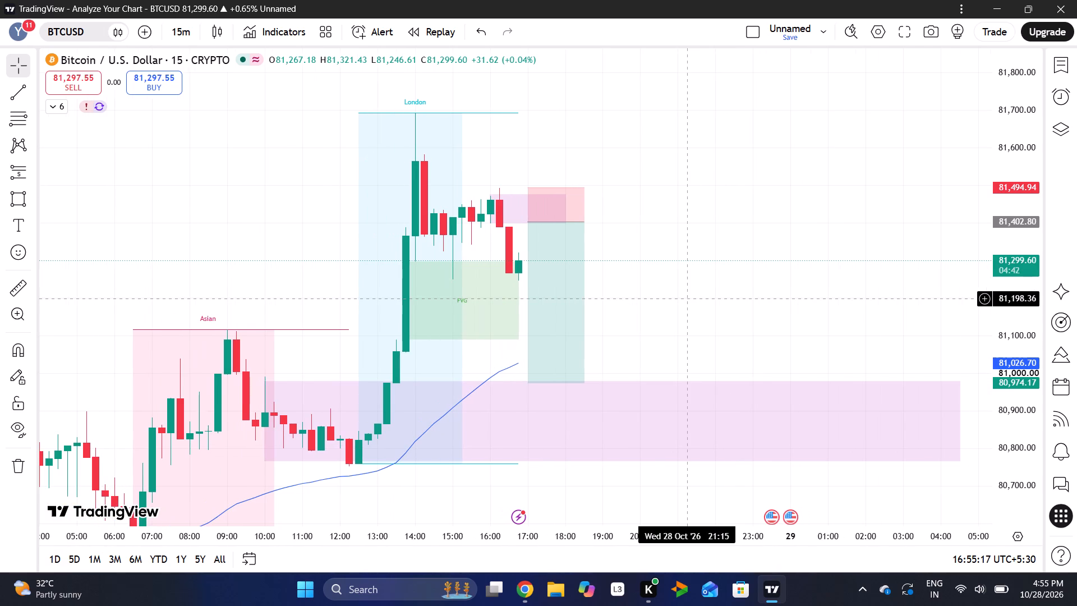
drag(1004, 221, 1005, 293)
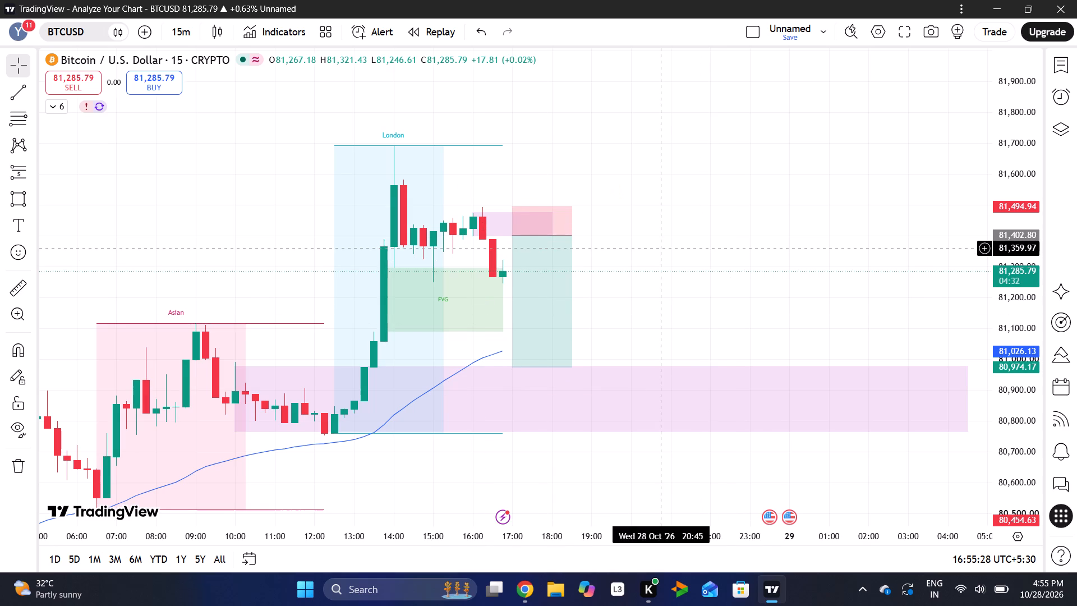
drag(657, 248, 858, 202)
scroll(858, 202, left, 2)
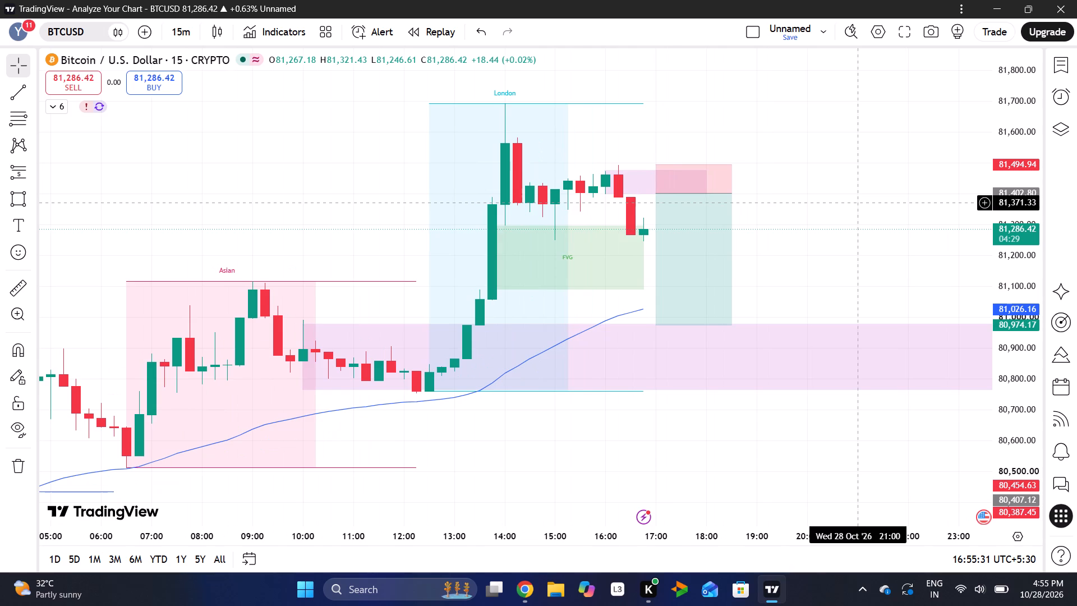
Expand the indicator legend on the Bitcoin chart.
click(67, 108)
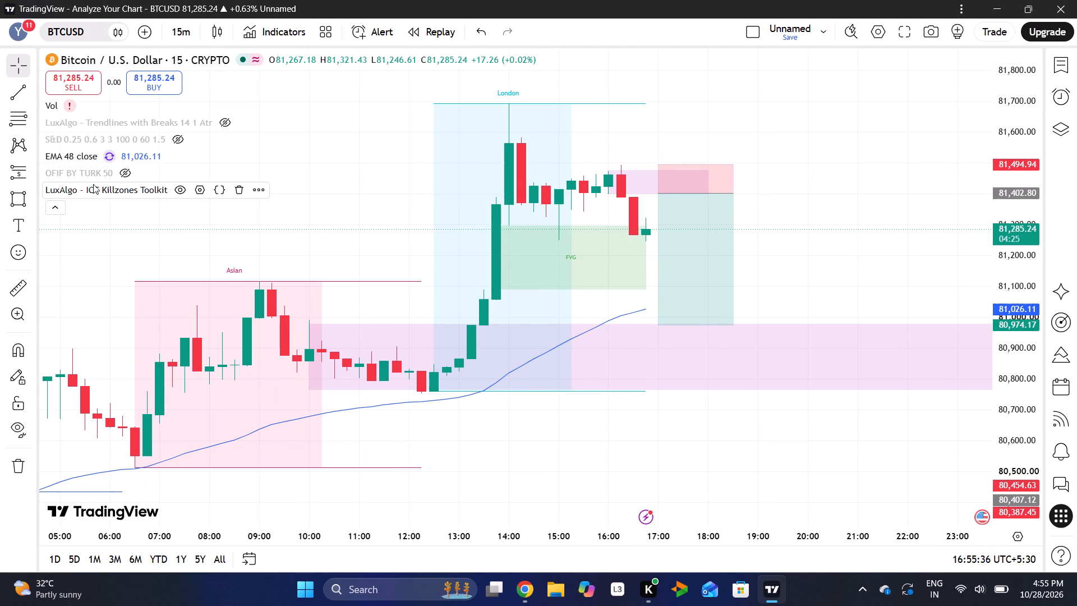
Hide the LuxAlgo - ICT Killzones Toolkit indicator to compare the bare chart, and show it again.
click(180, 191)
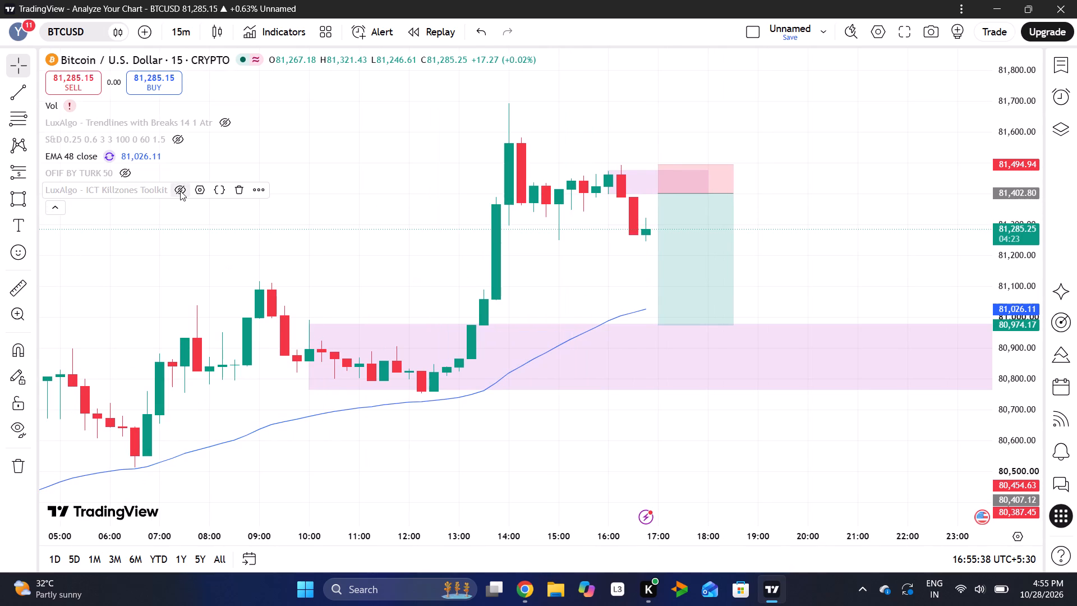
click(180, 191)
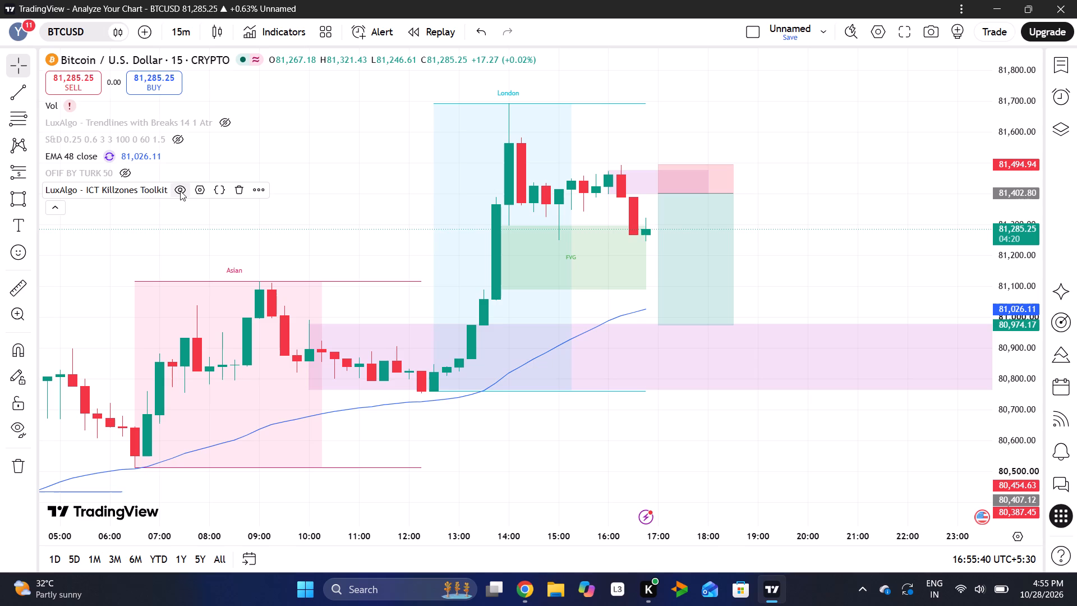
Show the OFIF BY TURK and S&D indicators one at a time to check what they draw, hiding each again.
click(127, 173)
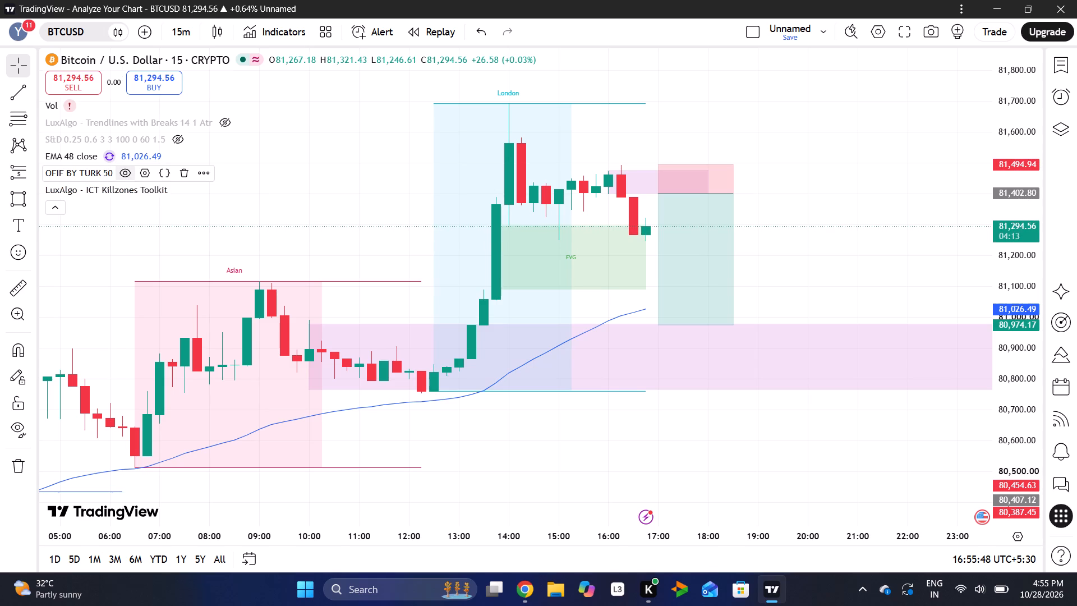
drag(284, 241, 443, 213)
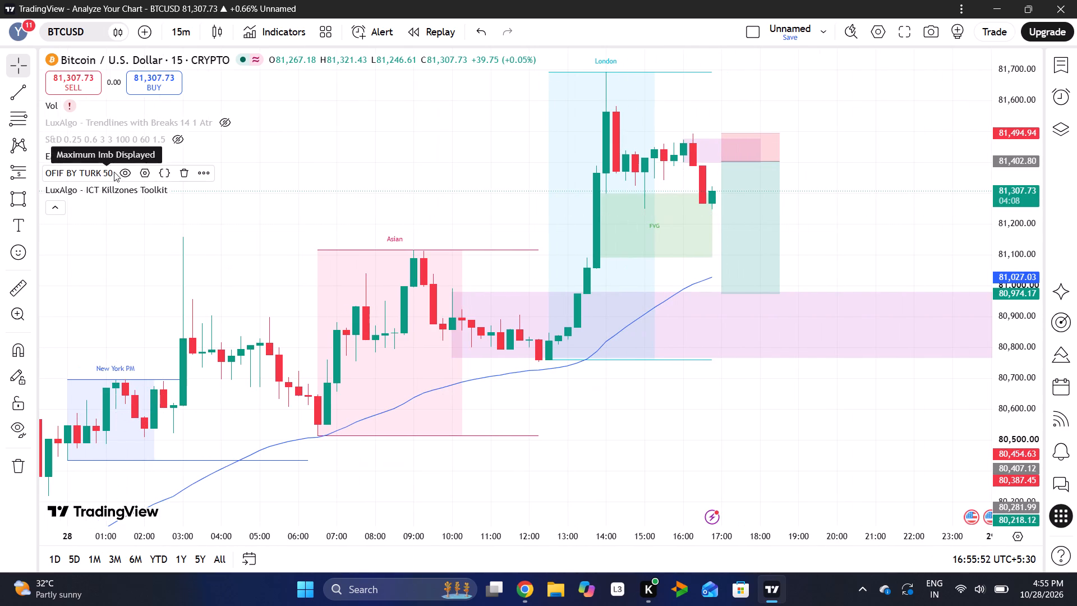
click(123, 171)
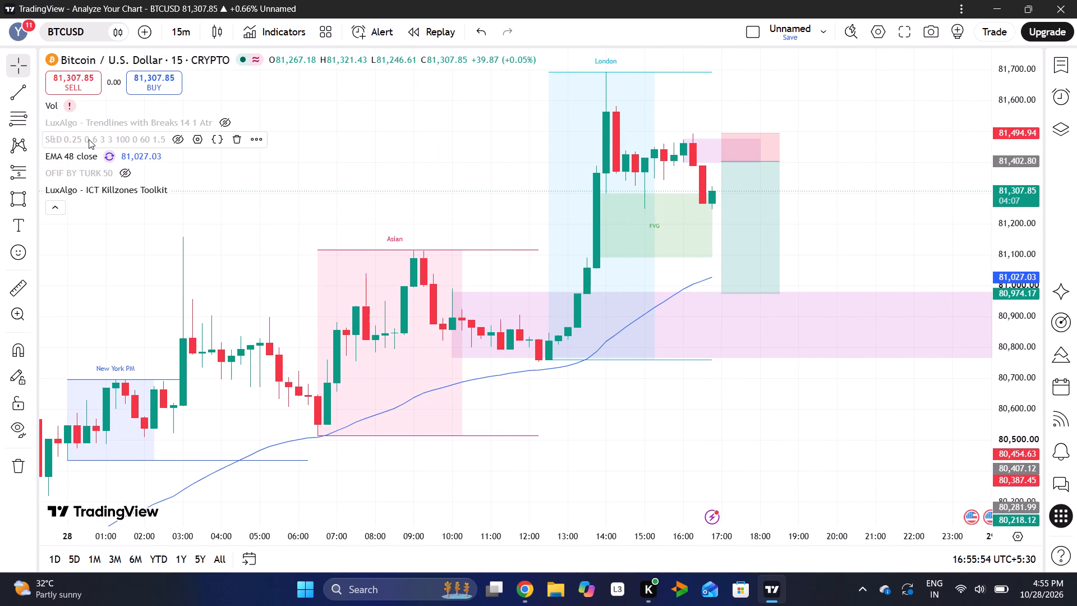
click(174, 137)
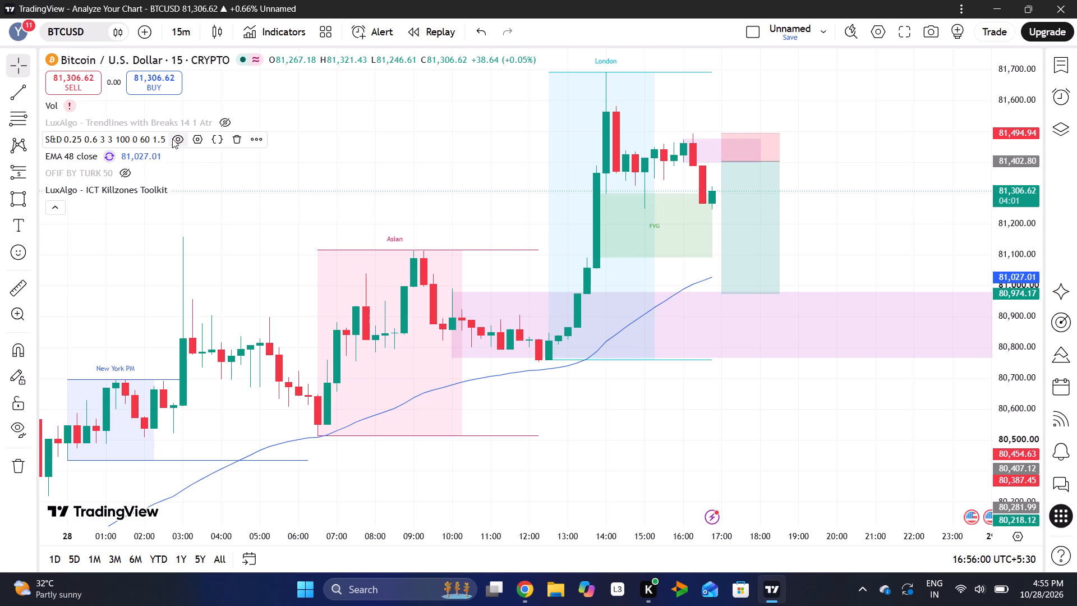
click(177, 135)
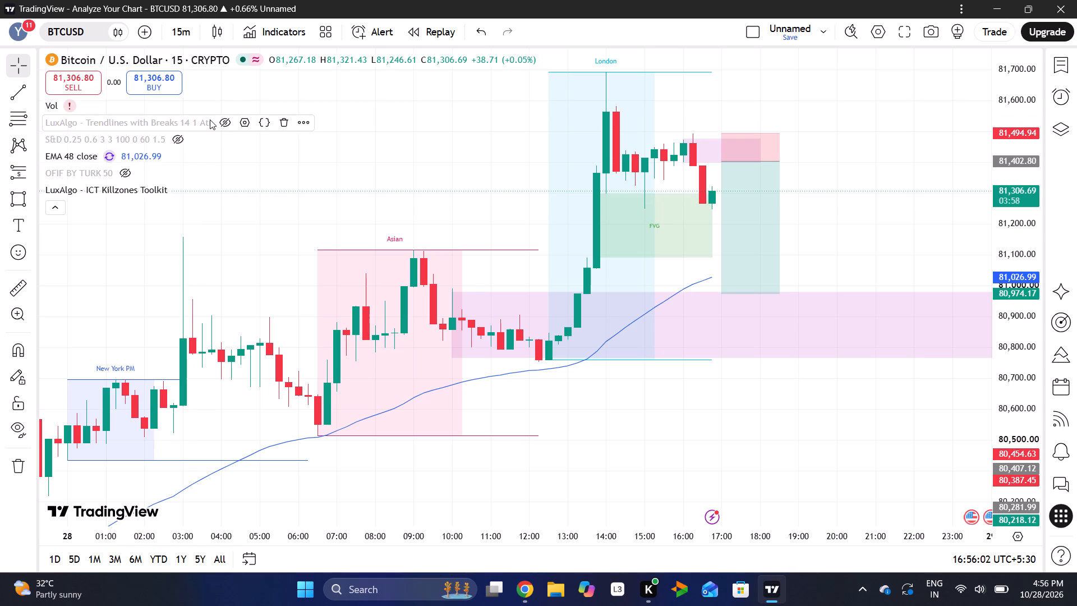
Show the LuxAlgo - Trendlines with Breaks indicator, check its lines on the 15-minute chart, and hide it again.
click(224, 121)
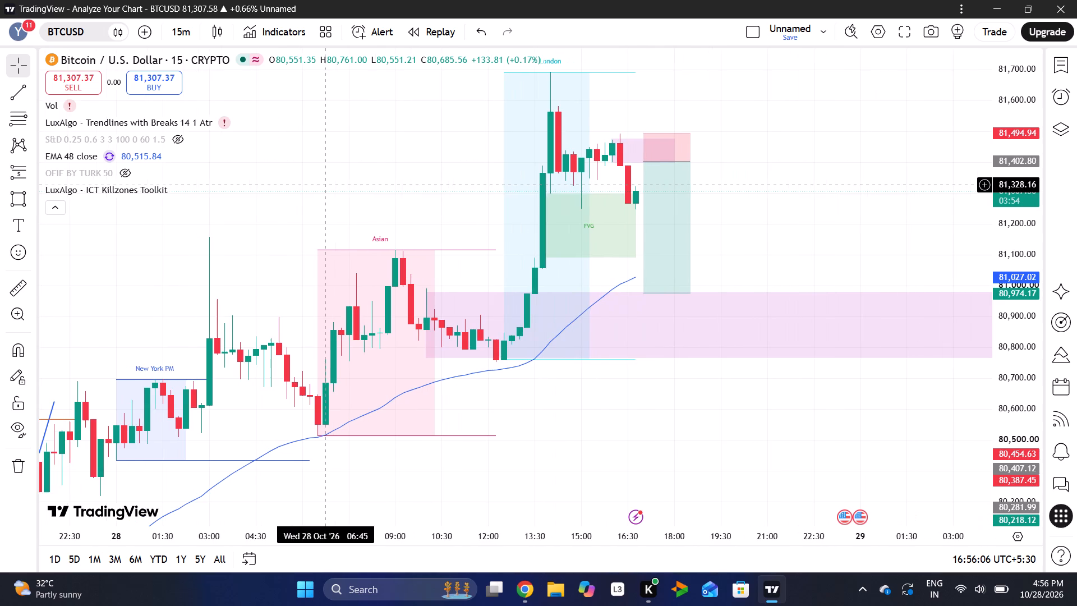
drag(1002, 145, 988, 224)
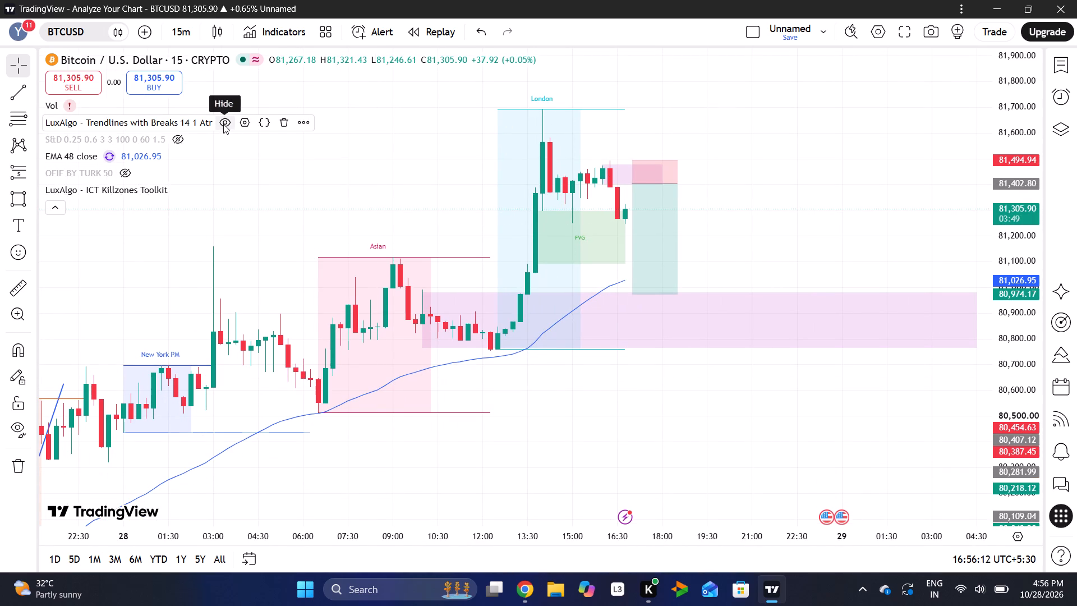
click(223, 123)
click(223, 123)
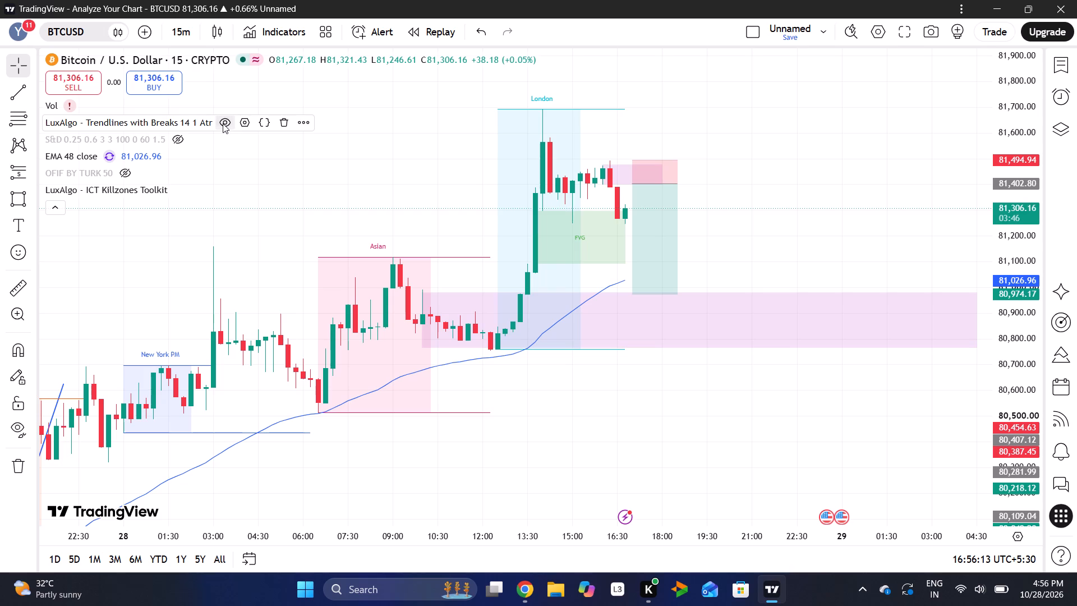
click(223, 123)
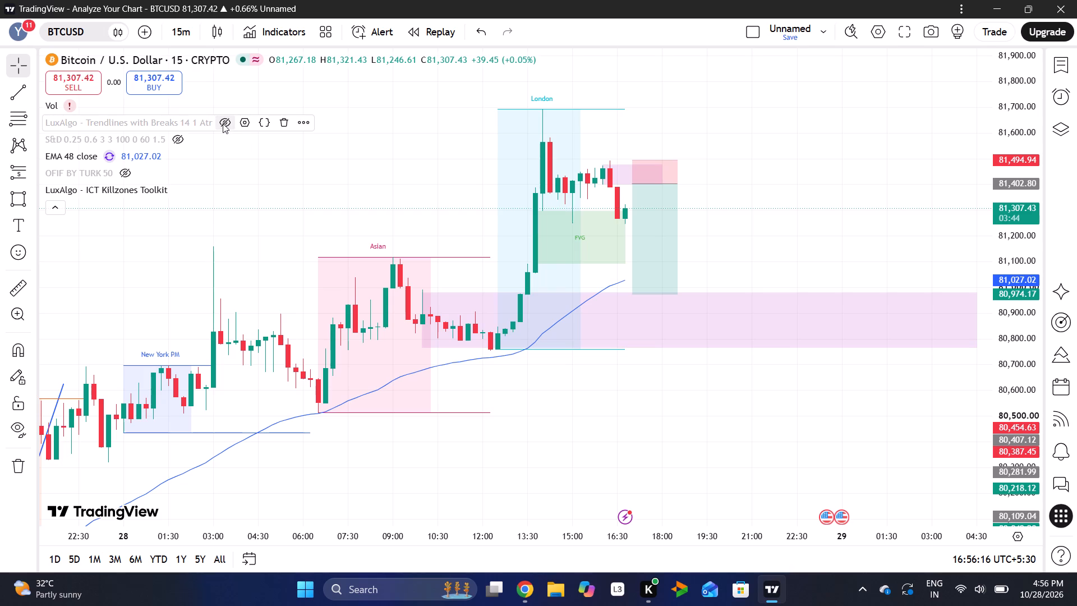
Switch the Bitcoin chart back to the 5-minute interval, with the short position and recent candles in view.
click(187, 27)
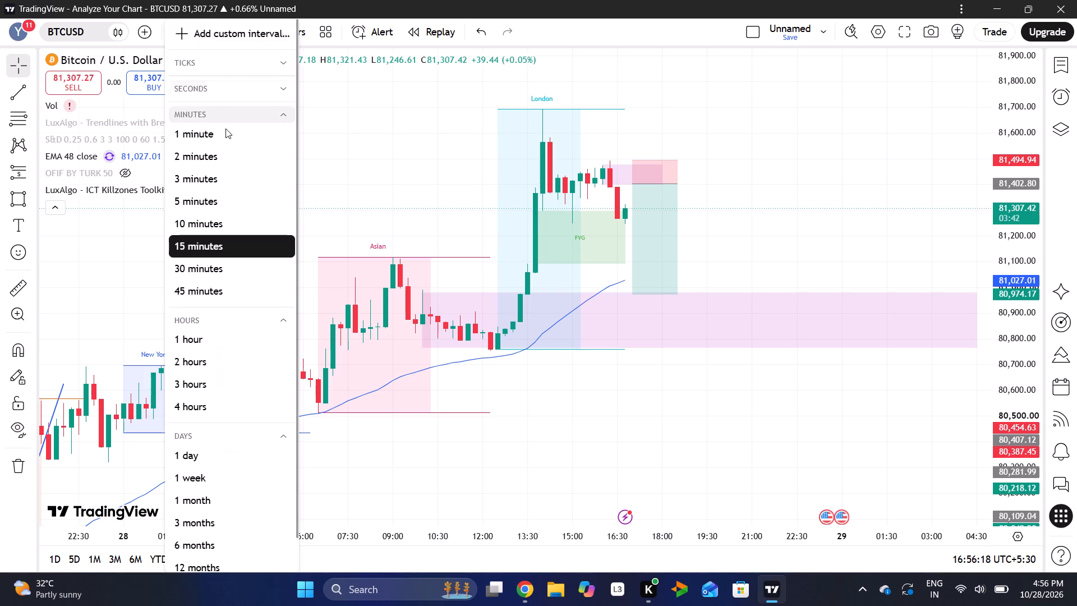
drag(225, 187, 222, 197)
click(222, 197)
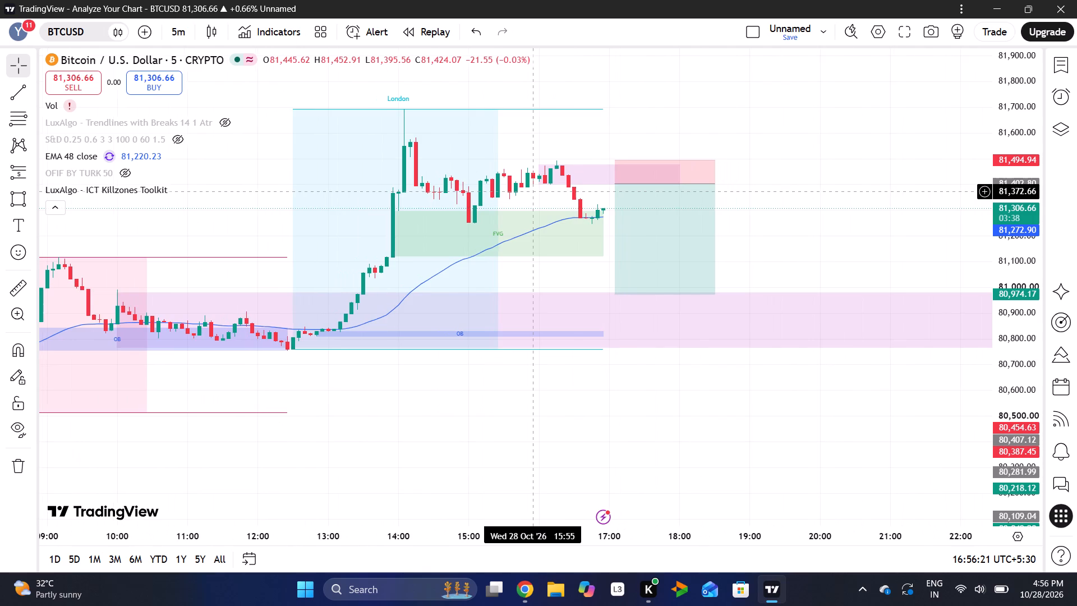
drag(1013, 383, 1024, 264)
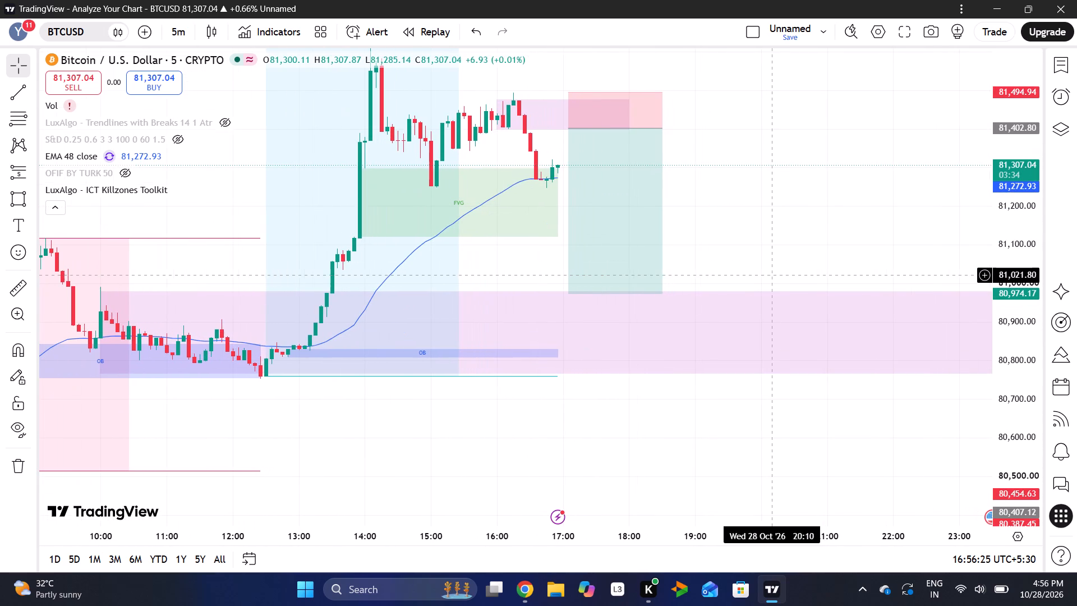
drag(726, 183, 793, 271)
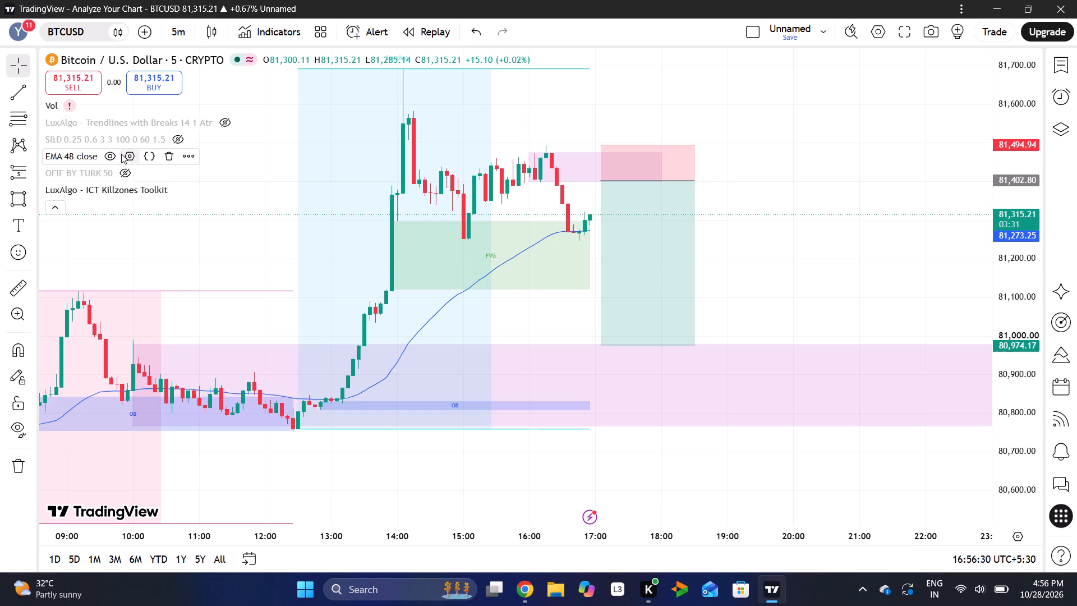
Show the S&D and LuxAlgo - Trendlines with Breaks indicators one at a time on the 5-minute Bitcoin chart, hiding each again.
click(173, 139)
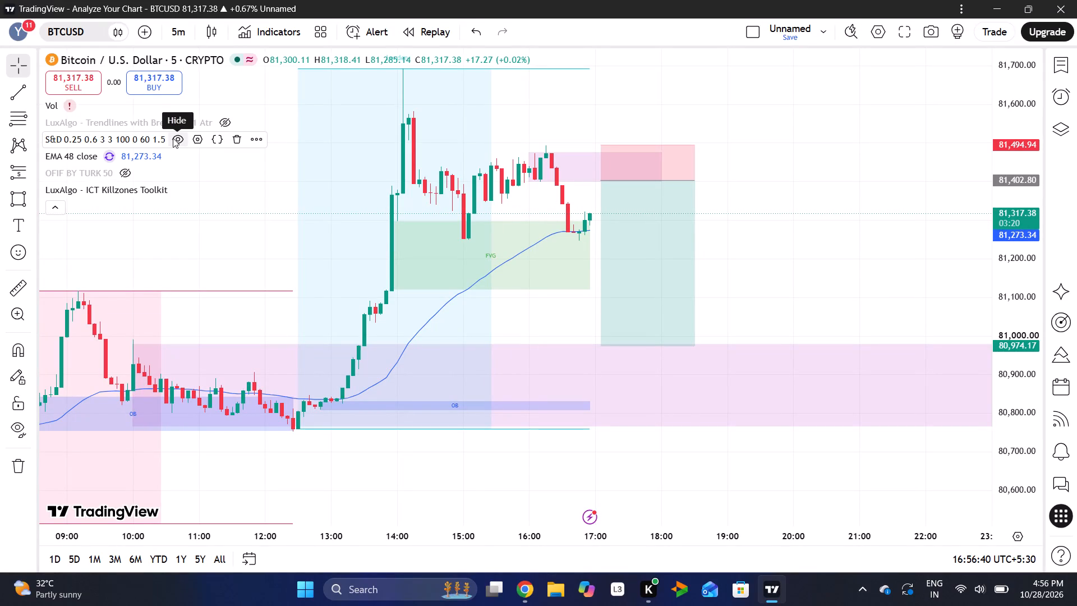
click(173, 138)
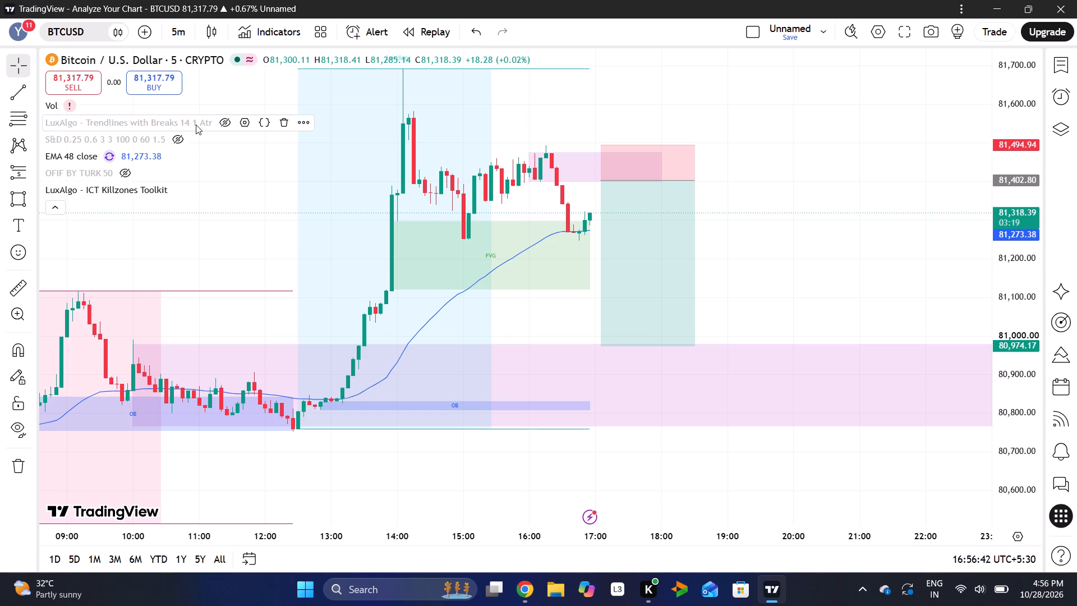
click(220, 122)
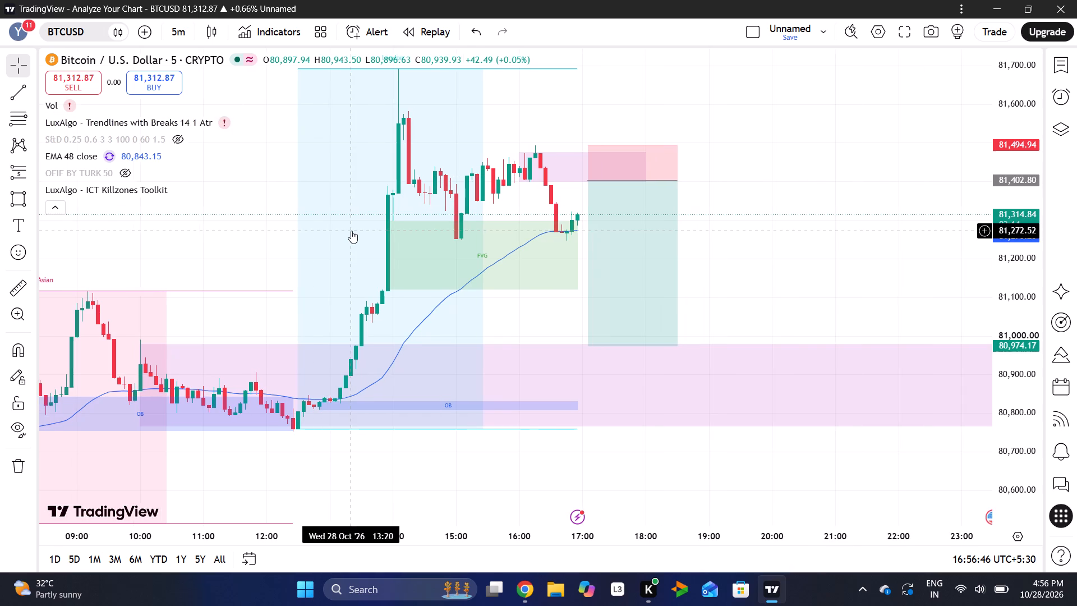
drag(351, 231, 458, 233)
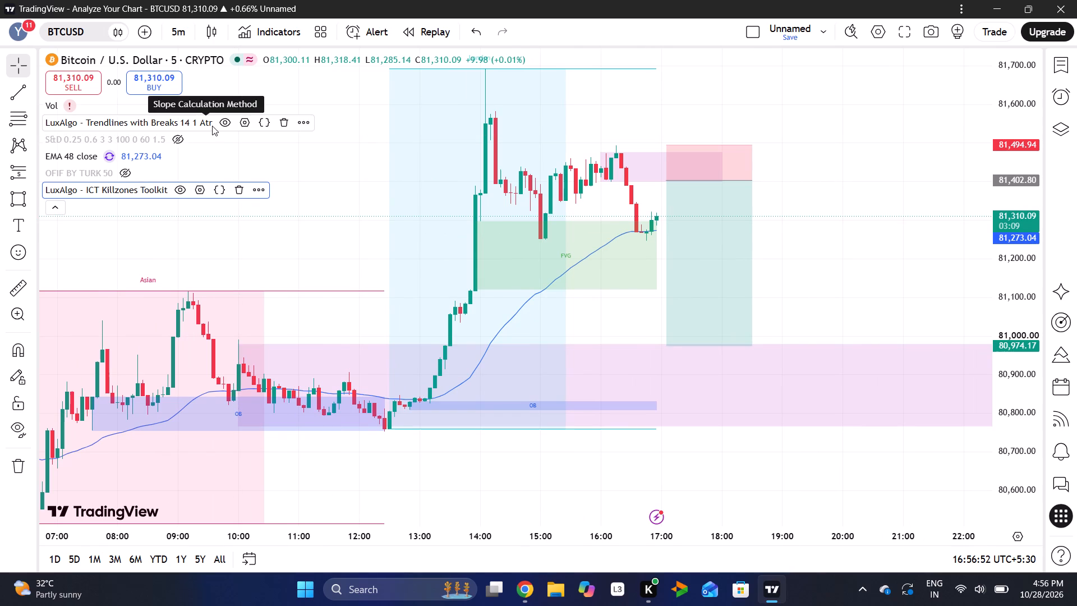
click(222, 124)
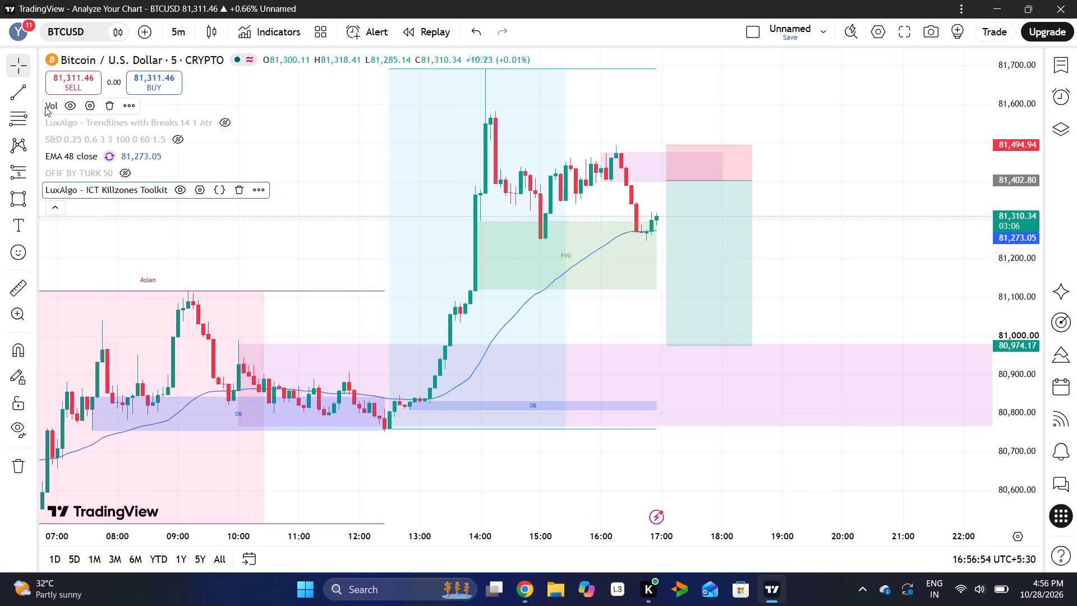
Hide the Vol indicator to compare the chart without it, and show it again.
click(64, 106)
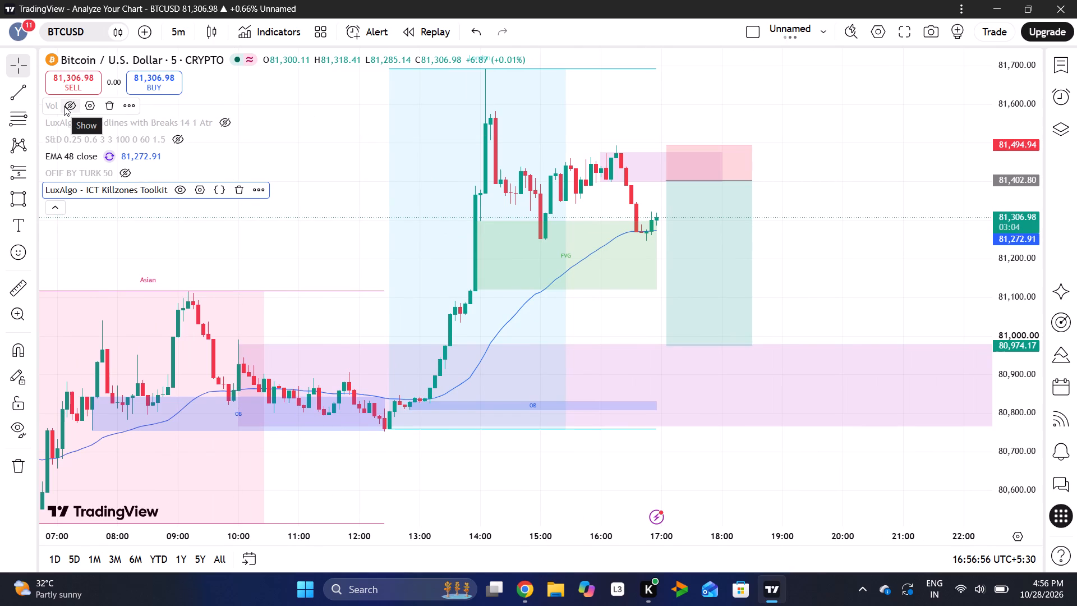
click(64, 106)
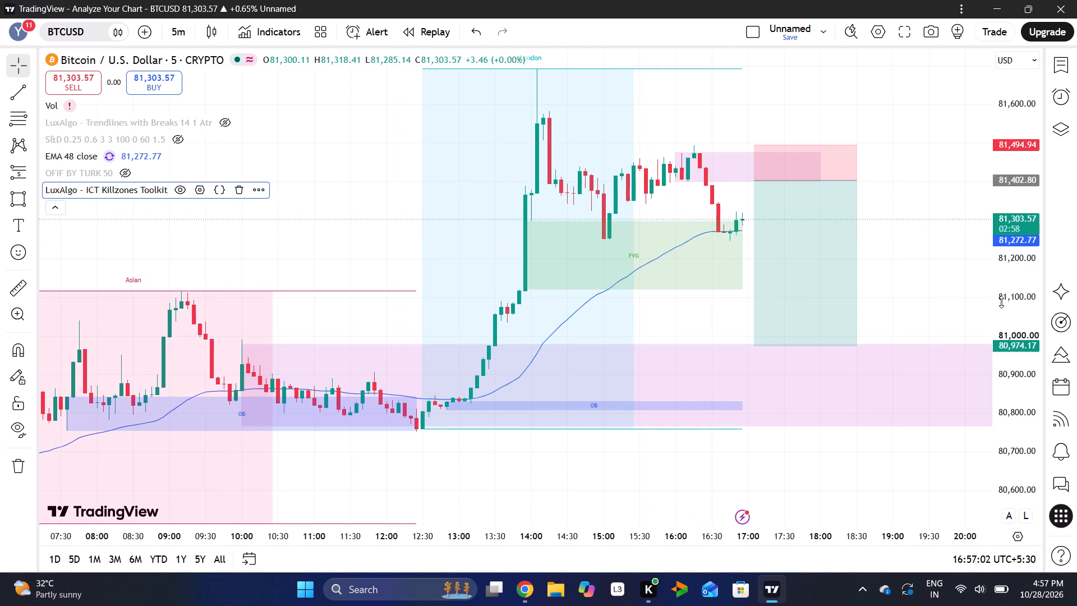
Examine the recent 5-minute candles against the EMA 48, the FVG zone and the short position at close range.
drag(1001, 302, 935, 107)
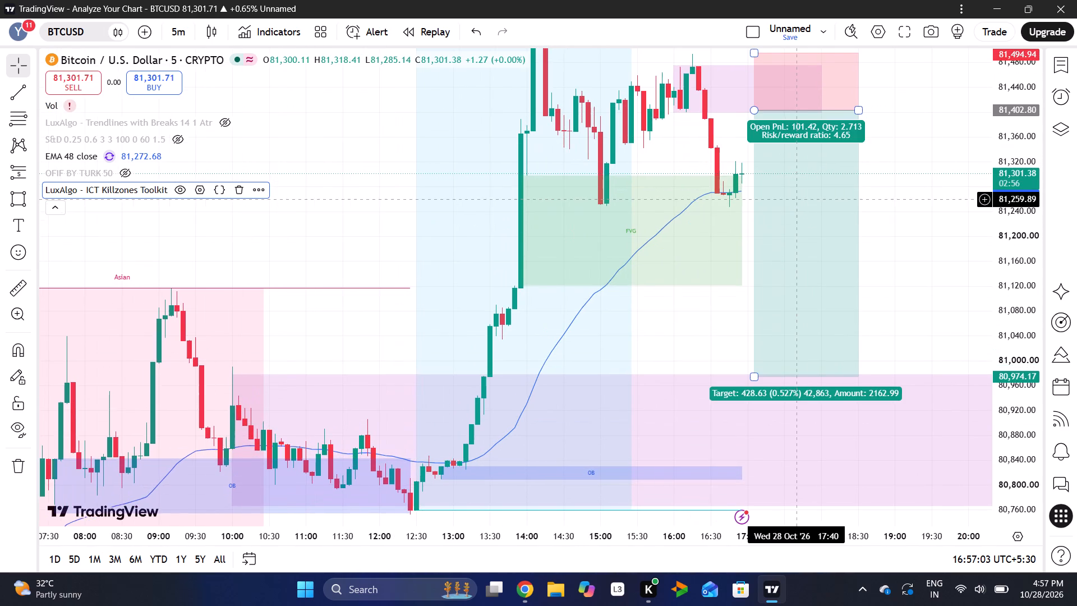
drag(933, 168, 930, 170)
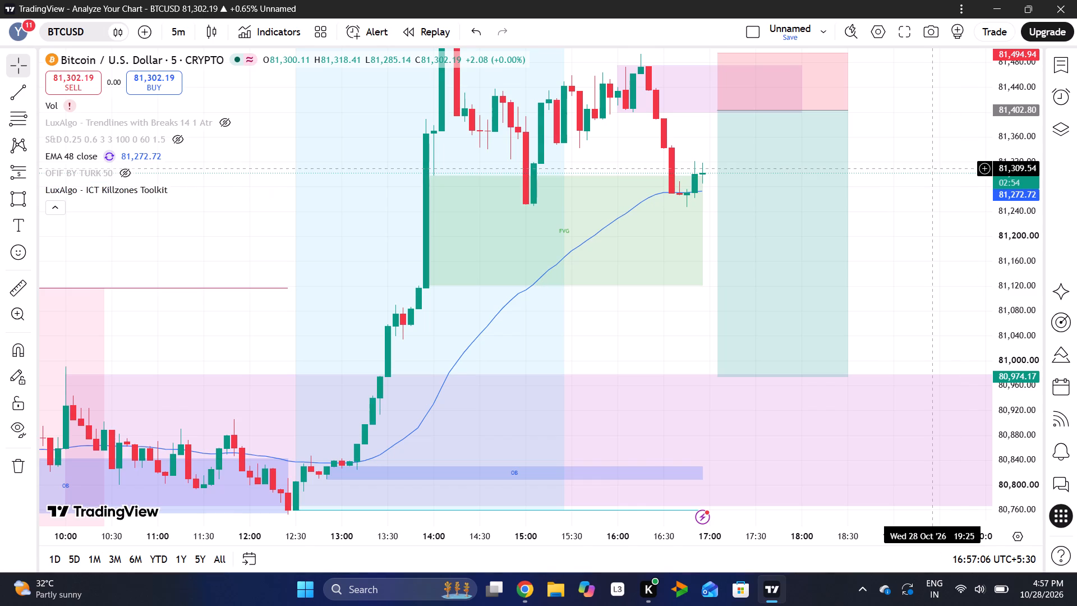
drag(930, 170, 800, 210)
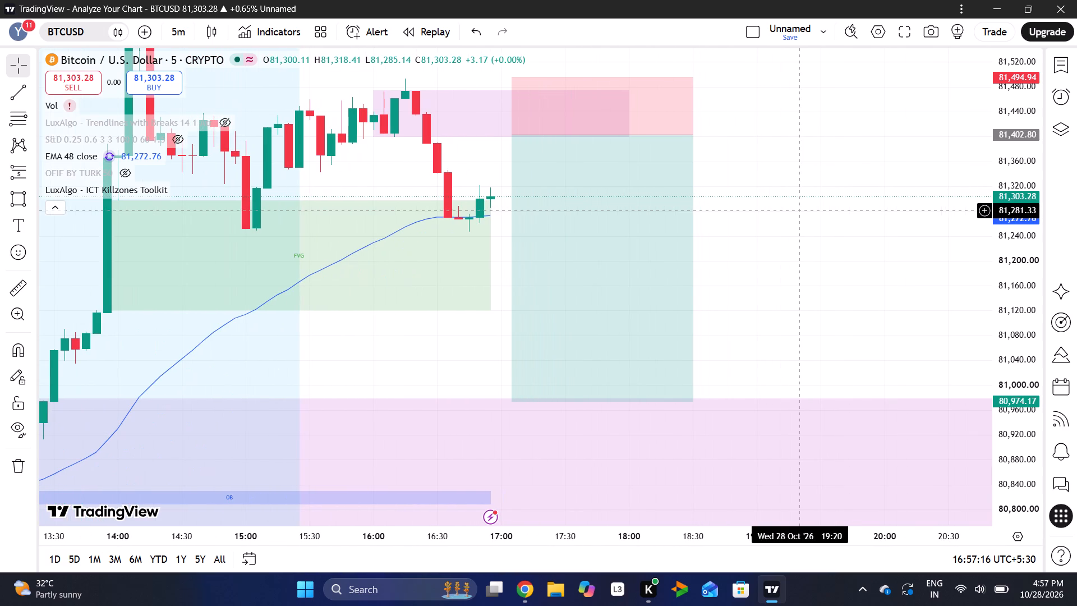
drag(997, 281, 1050, 44)
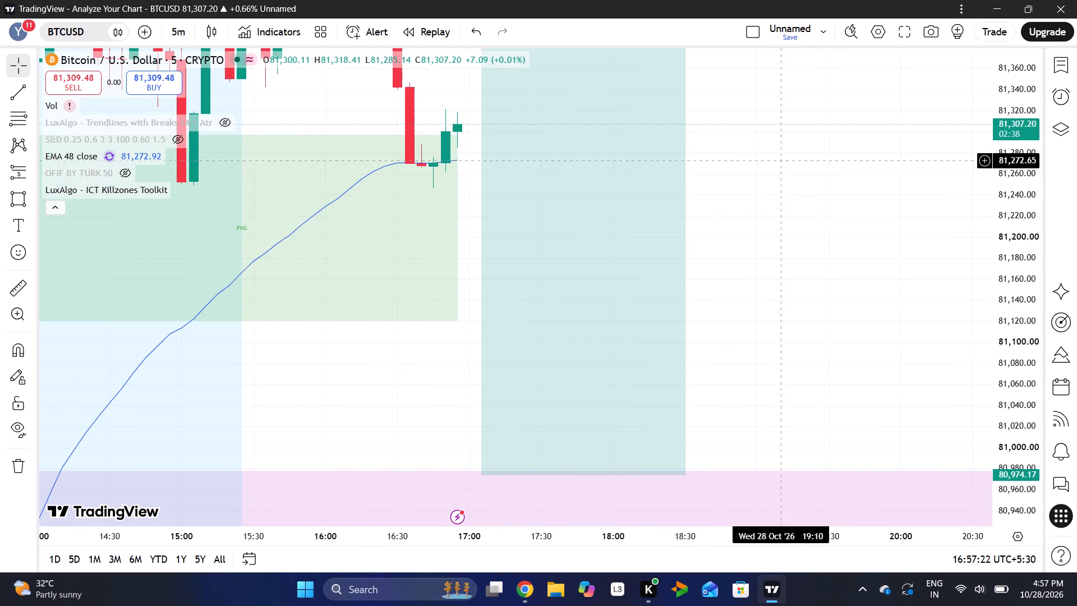
drag(783, 160, 714, 284)
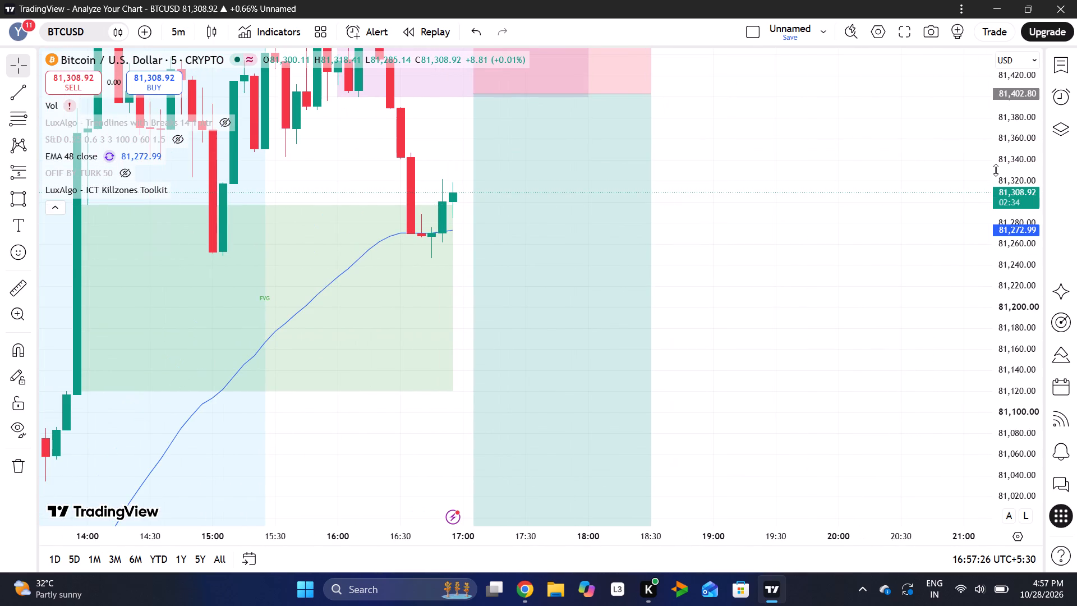
drag(996, 170, 989, 246)
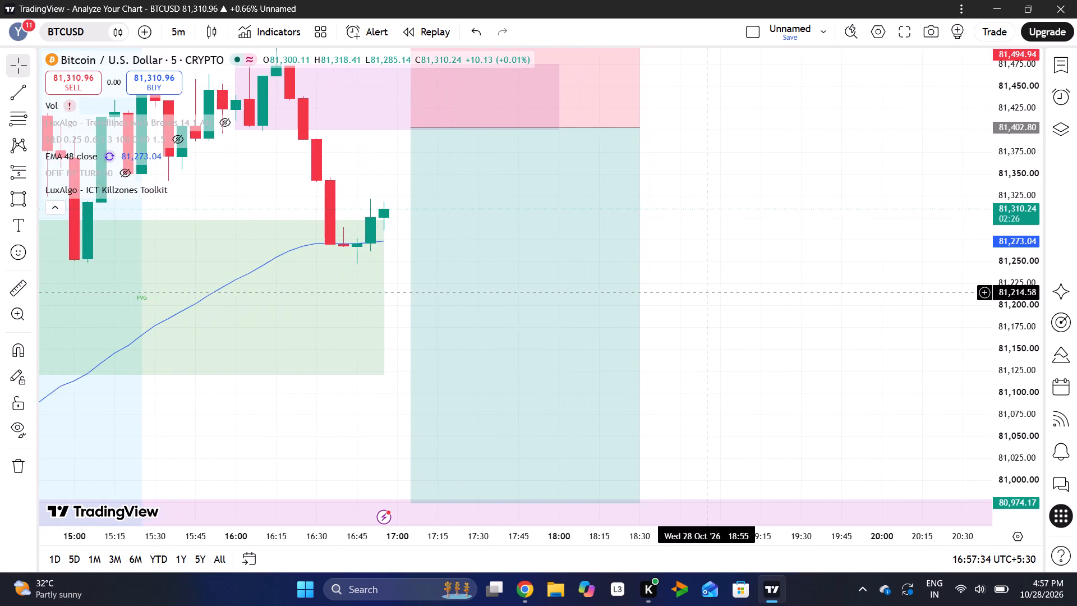
drag(707, 292, 815, 347)
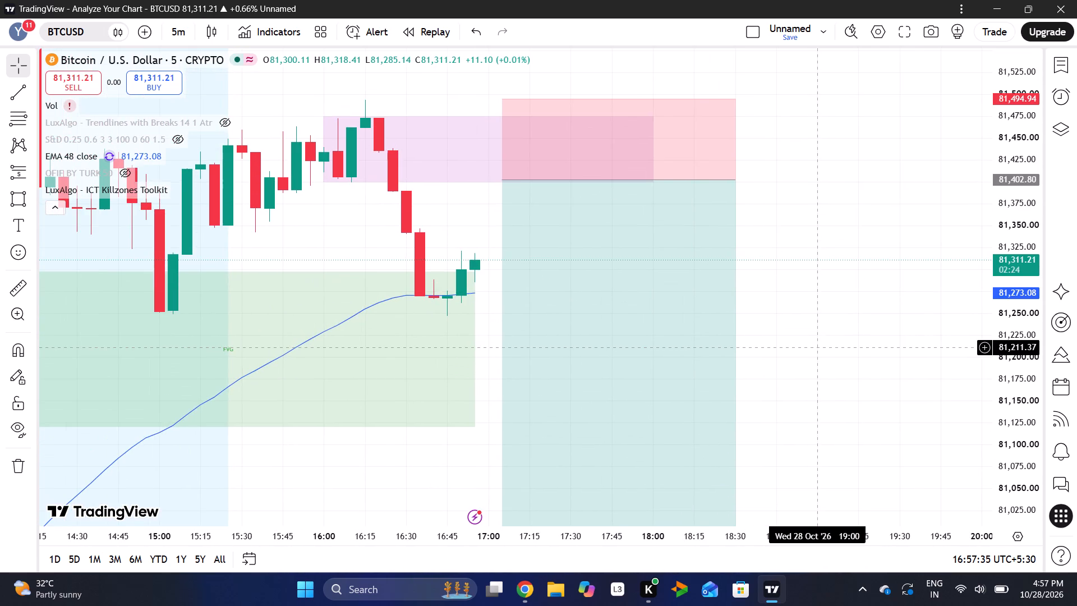
drag(1014, 348, 1018, 178)
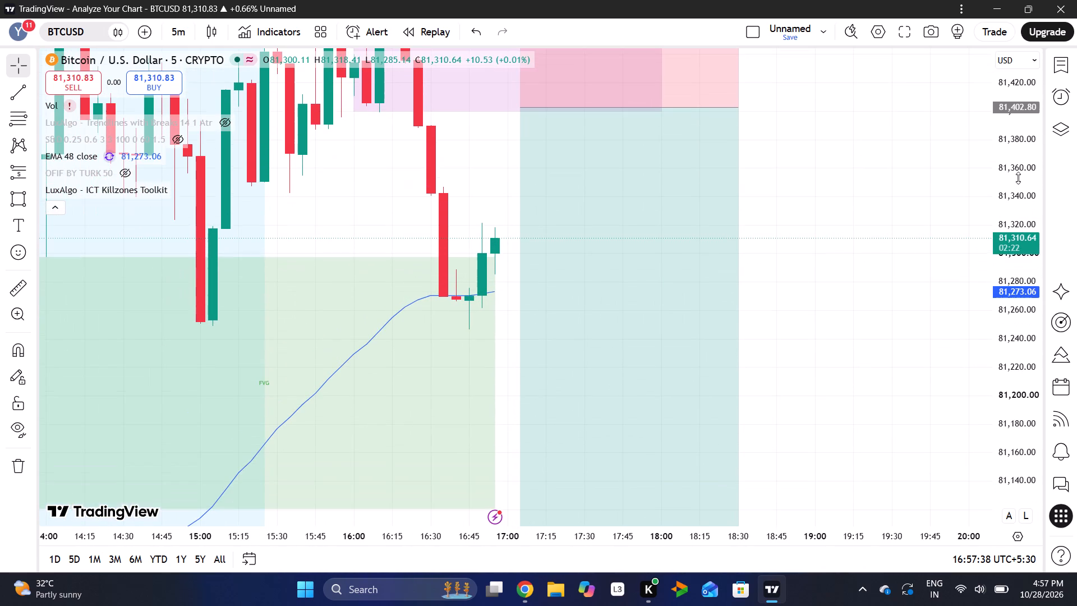
scroll(750, 254, left, 1)
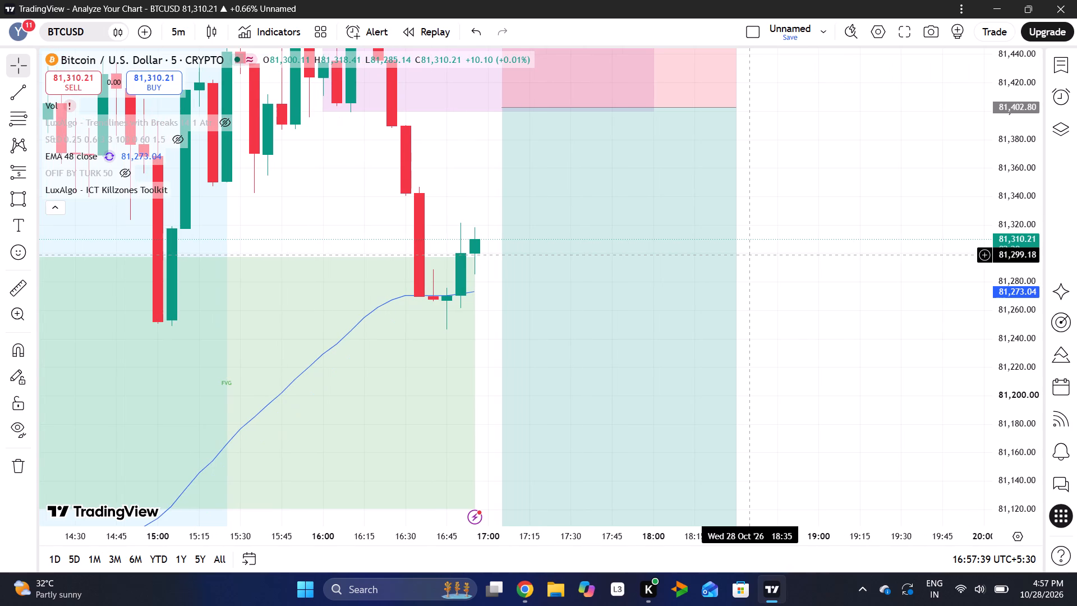
scroll(750, 254, right, 1)
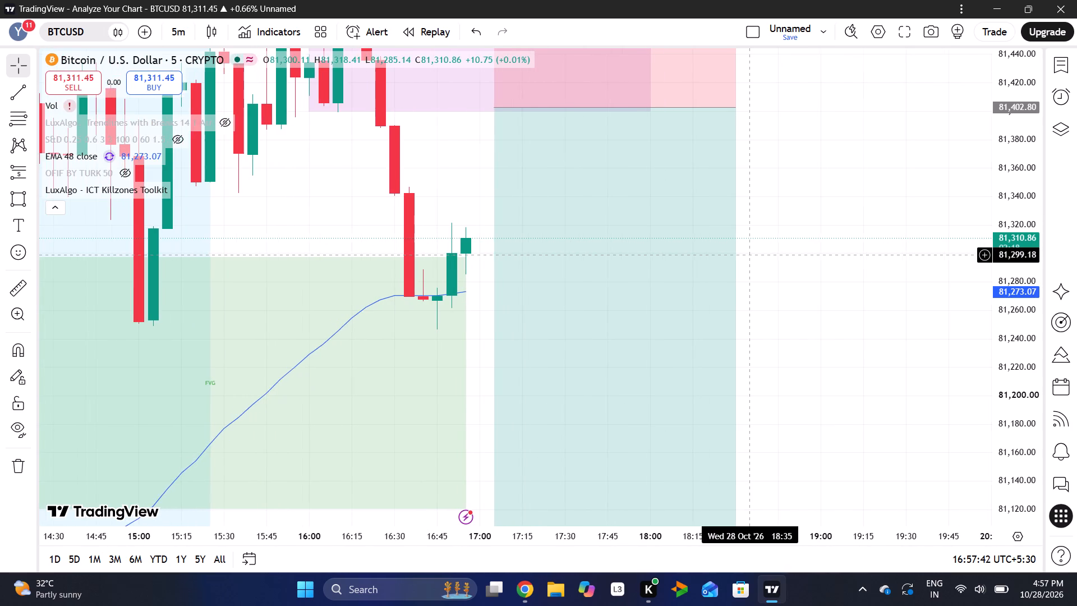
drag(1032, 164, 1032, 203)
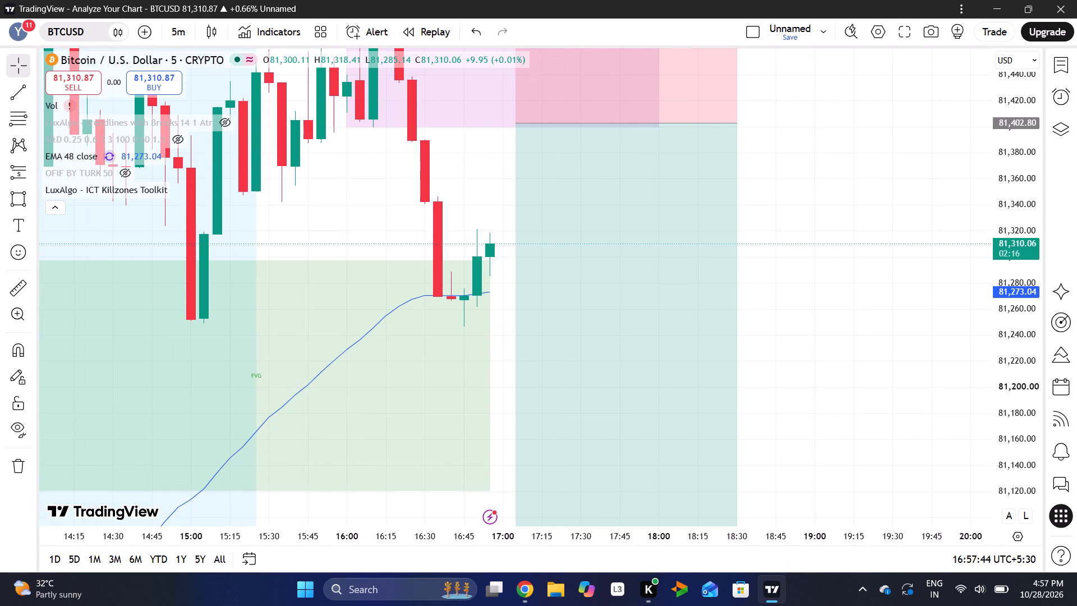
drag(821, 252, 836, 283)
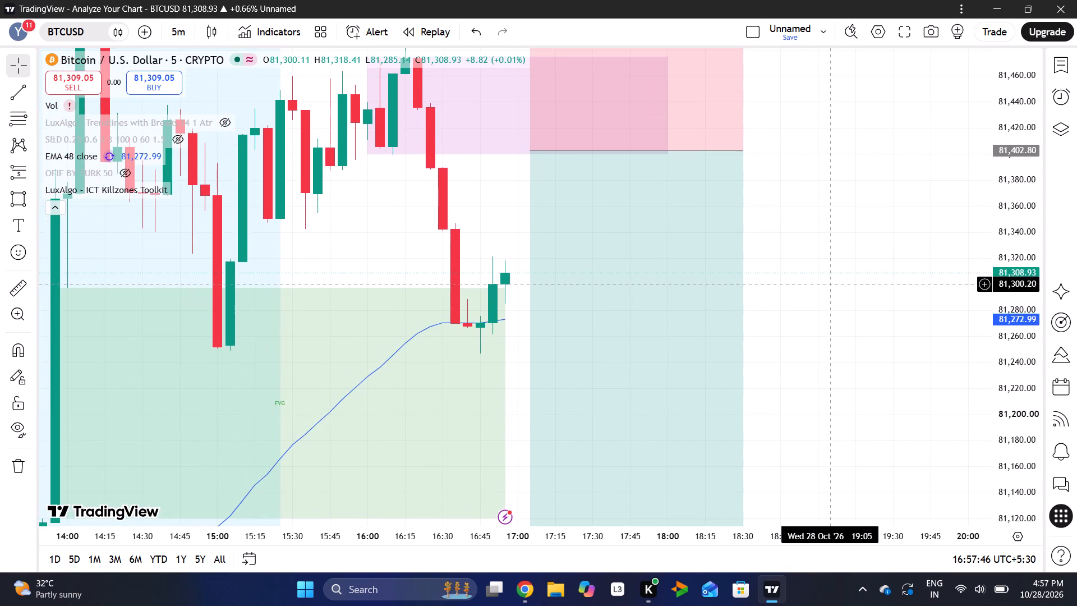
drag(1008, 146, 1014, 181)
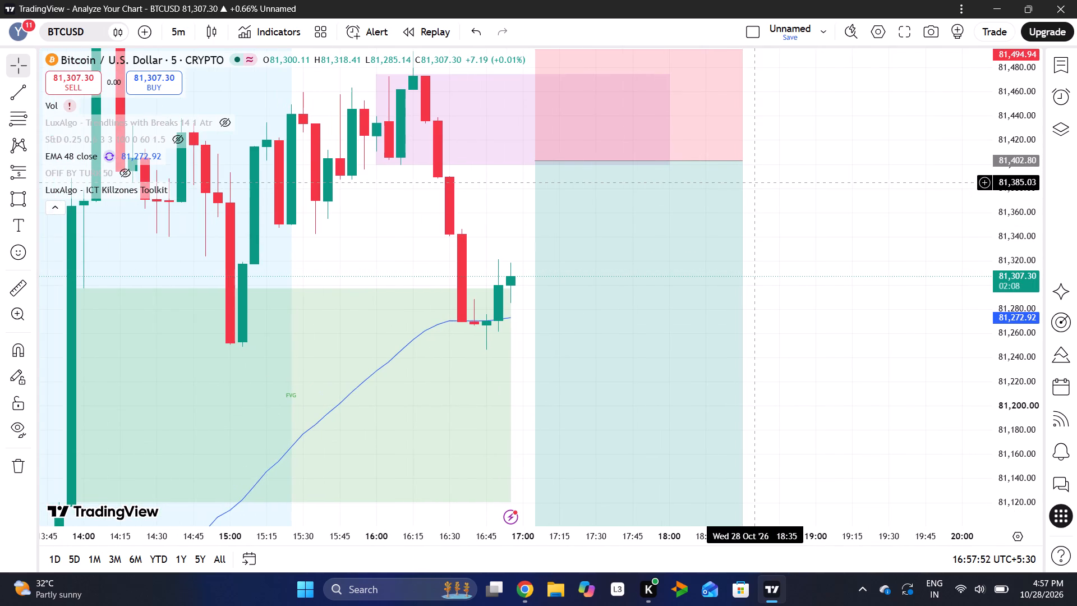
drag(1025, 146, 1004, 256)
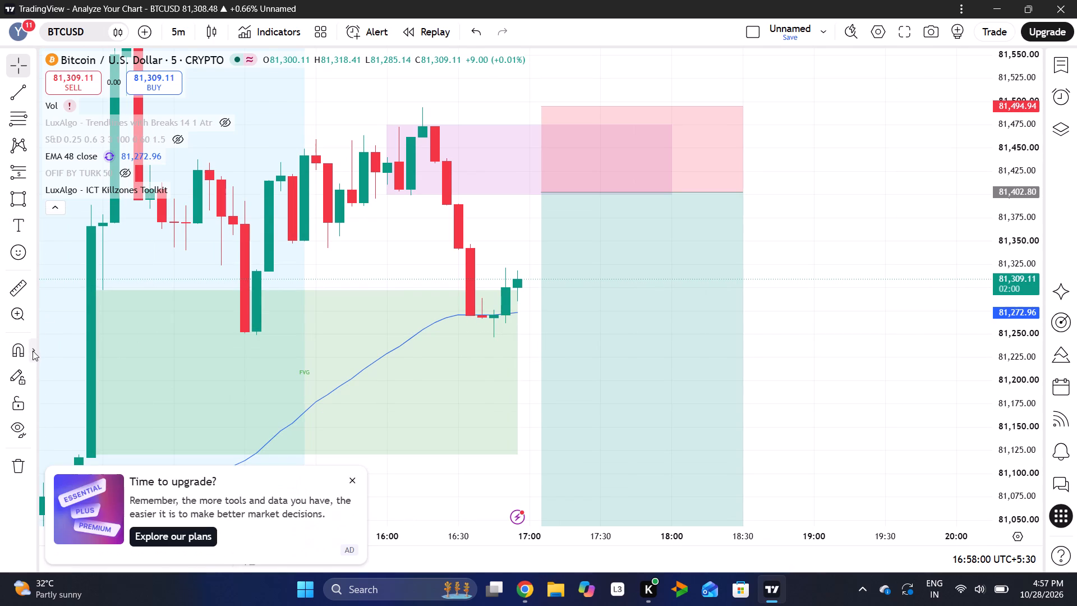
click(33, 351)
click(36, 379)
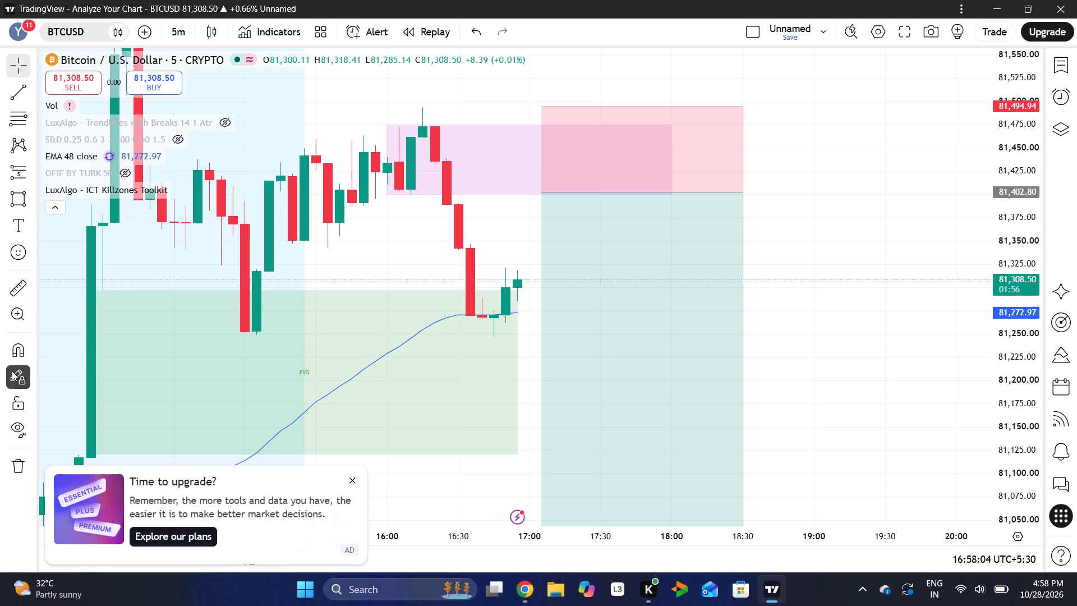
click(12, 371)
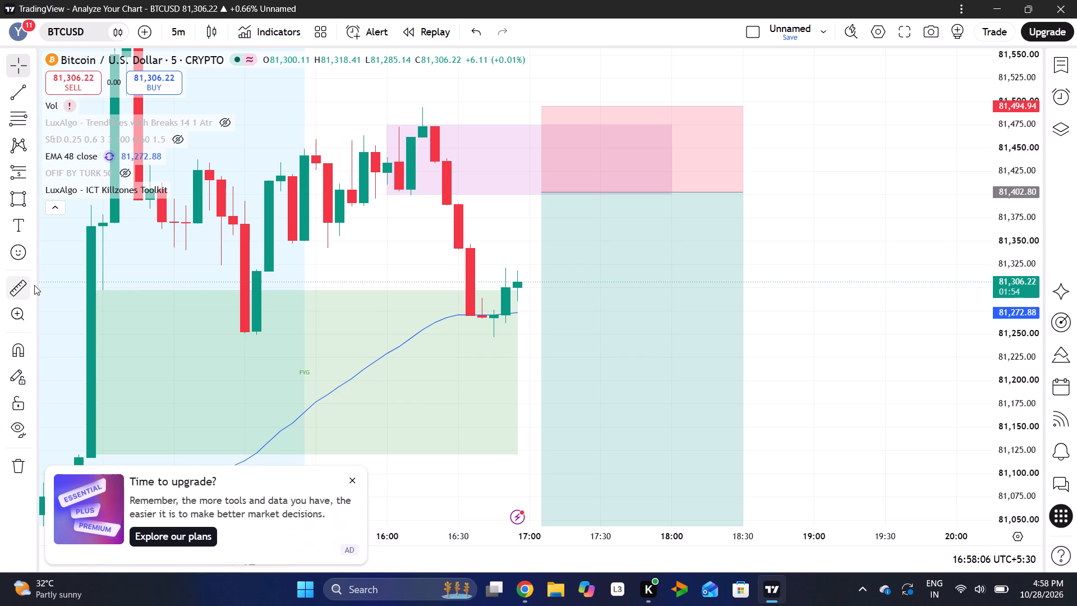
Measure the price drop from the 16:15 swing high near 81,490 to the recent low near 81,245, and clear the measurement.
click(22, 285)
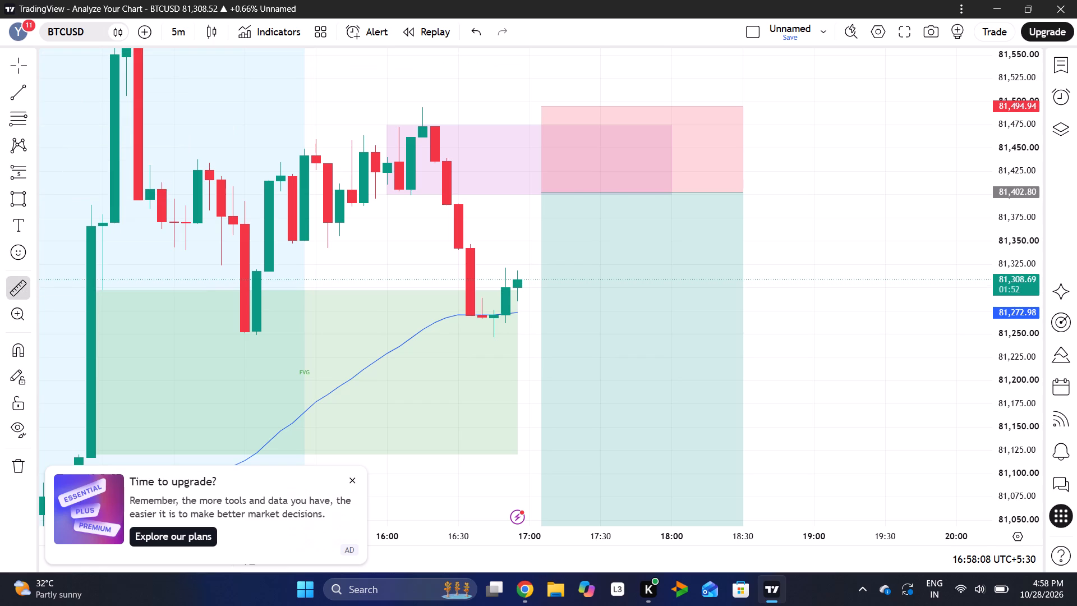
click(424, 109)
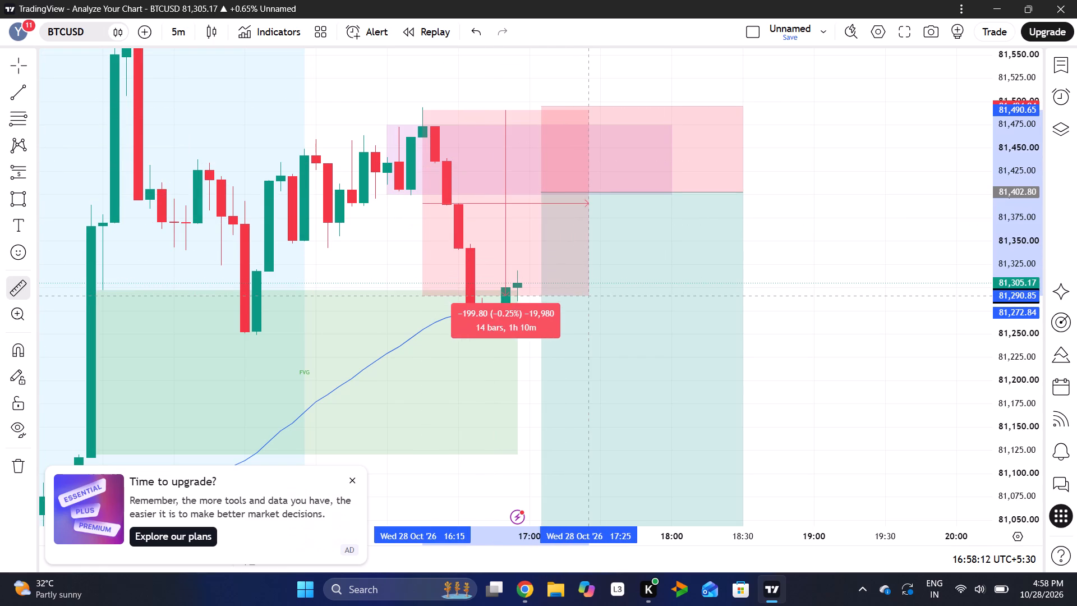
click(618, 338)
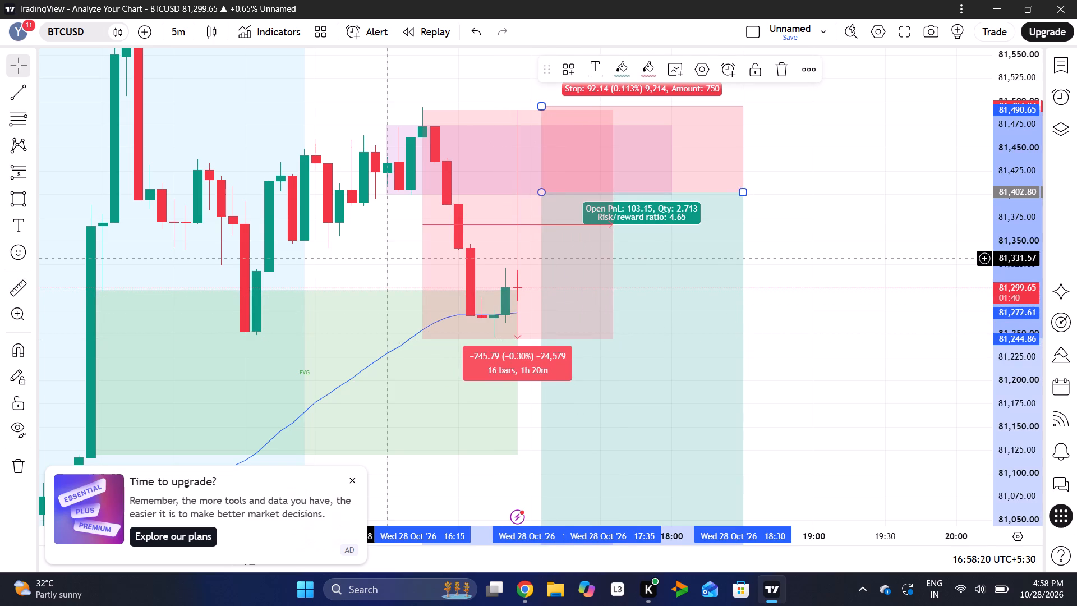
click(381, 256)
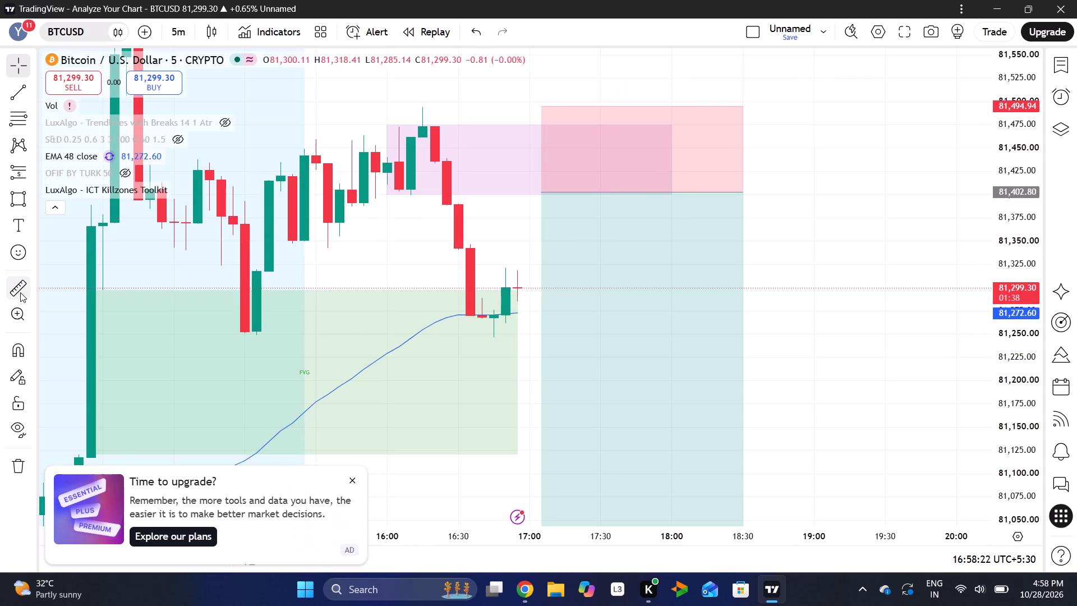
Measure the potential rise from the recent low near 81,253 up to the short entry area near 81,408, and clear the measurement.
click(11, 286)
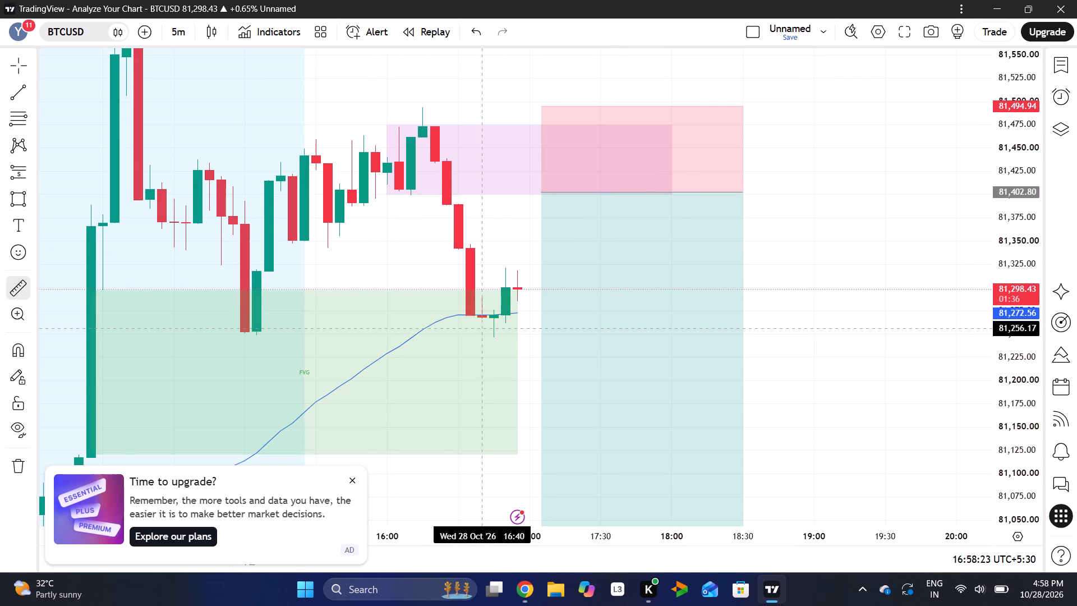
click(493, 330)
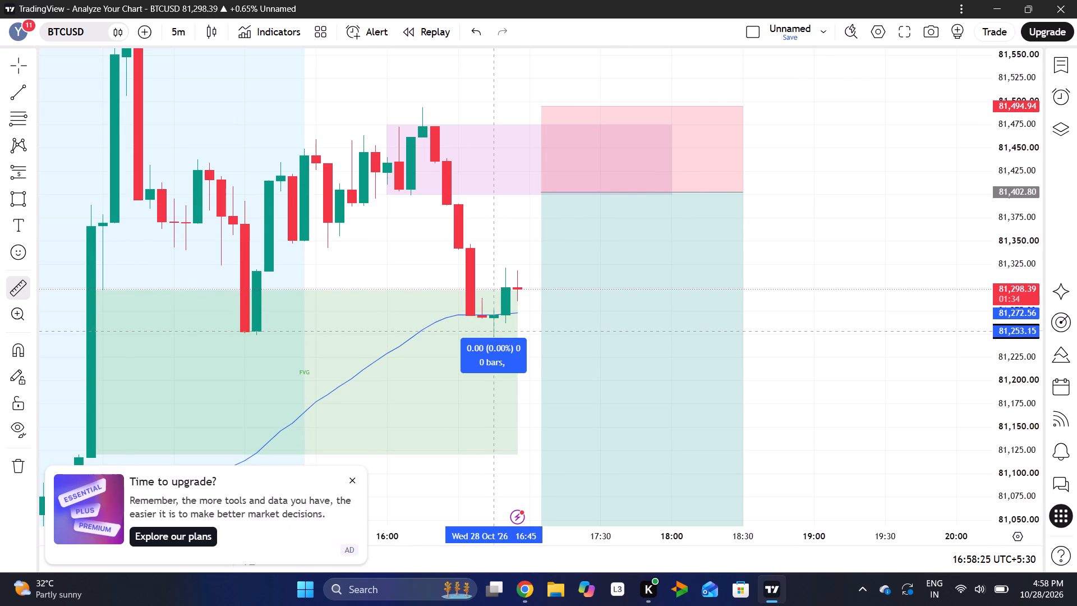
click(564, 187)
click(321, 297)
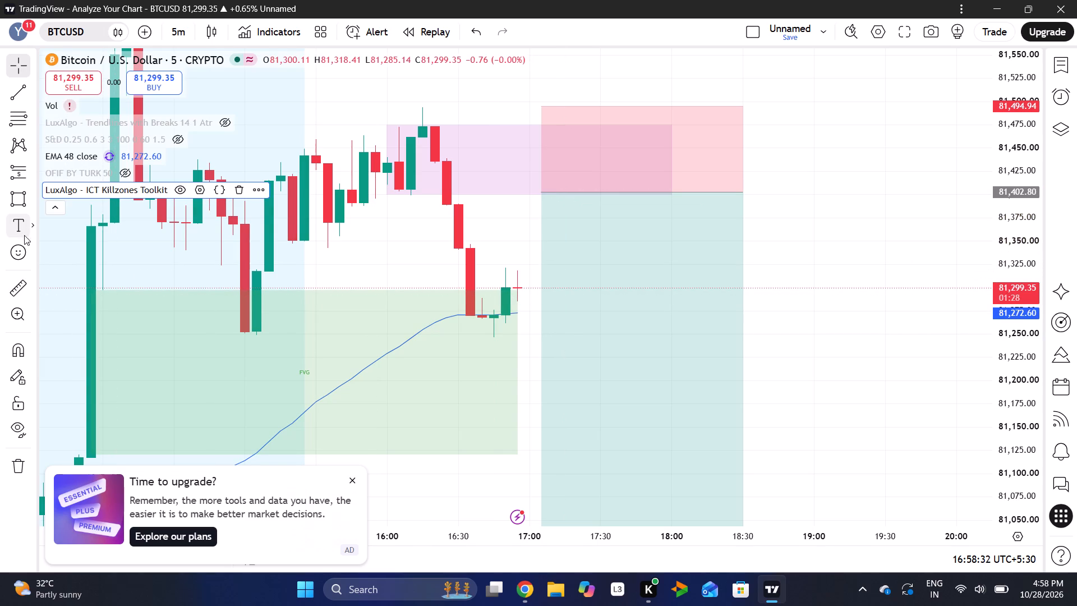
Draw a circle beside the short position, centred near 81,457 at 18:50 and reaching down to about 81,310.
click(32, 250)
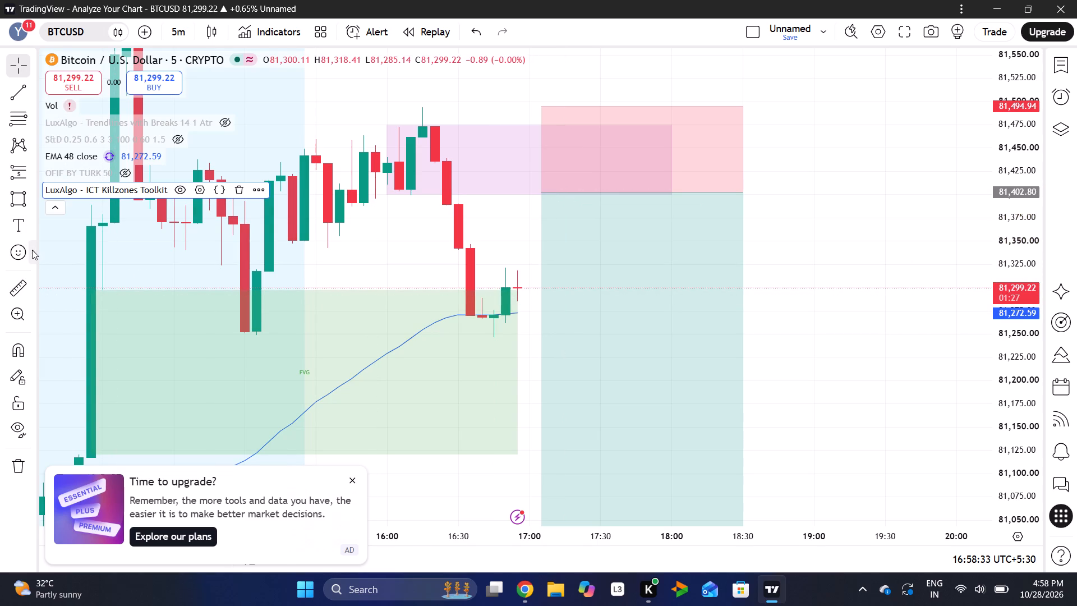
click(32, 250)
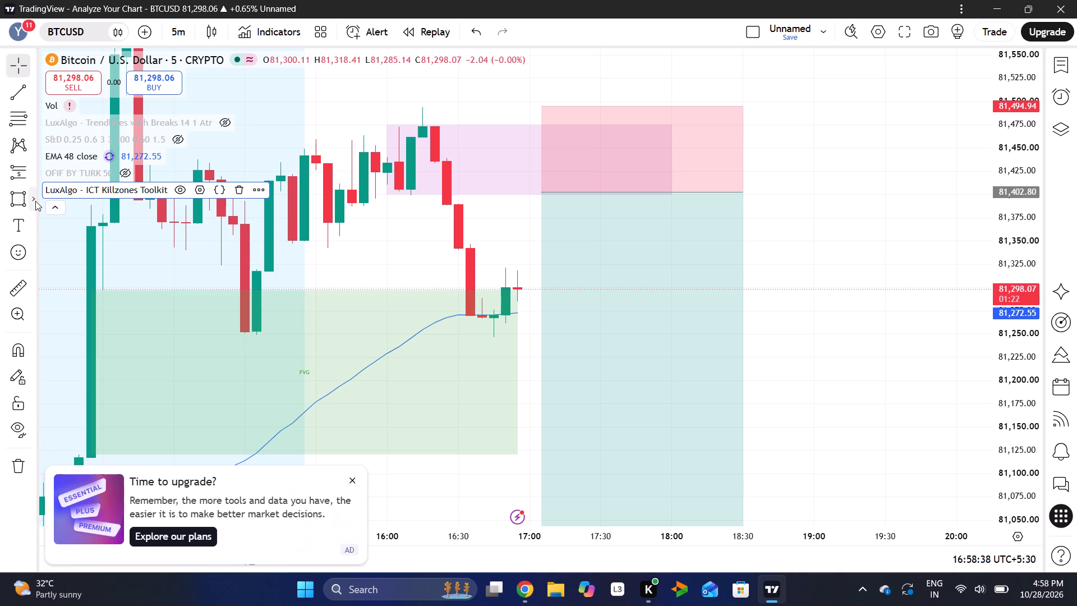
click(35, 201)
scroll(111, 405, down, 1)
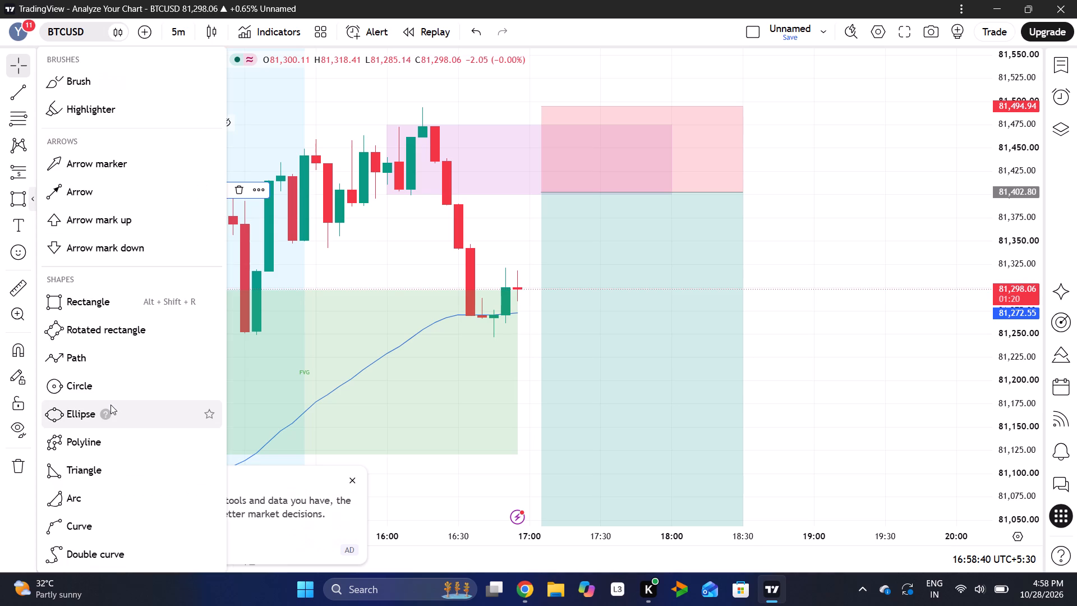
scroll(111, 405, down, 2)
click(72, 378)
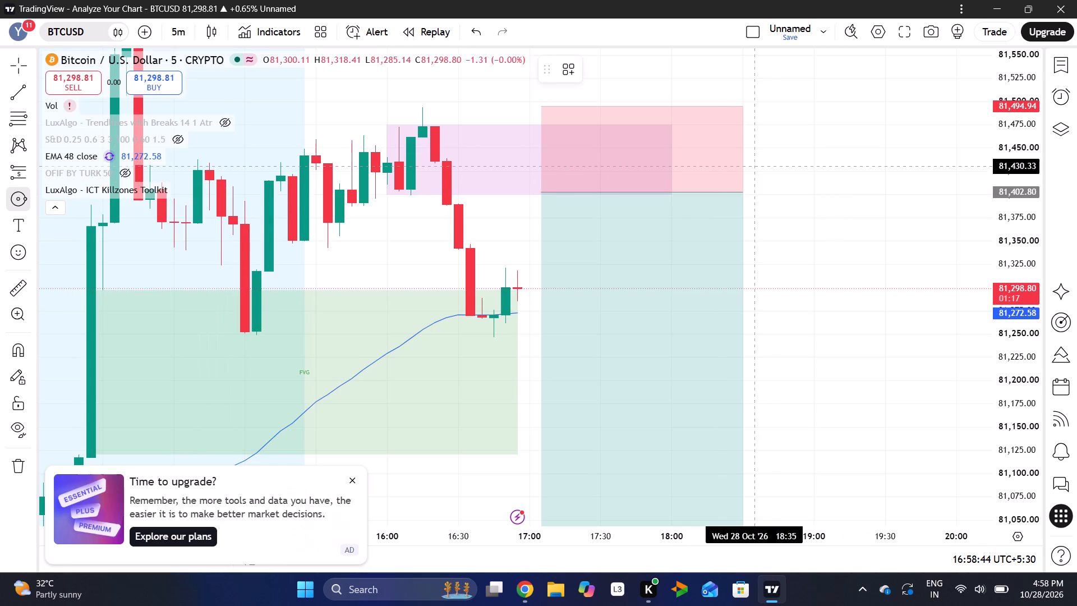
click(788, 141)
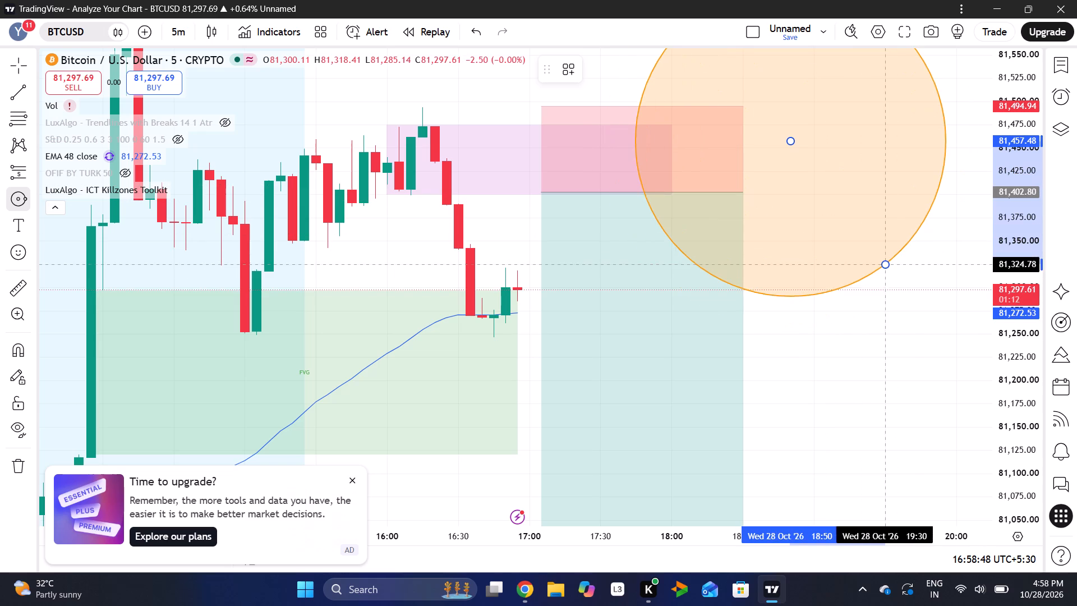
click(821, 278)
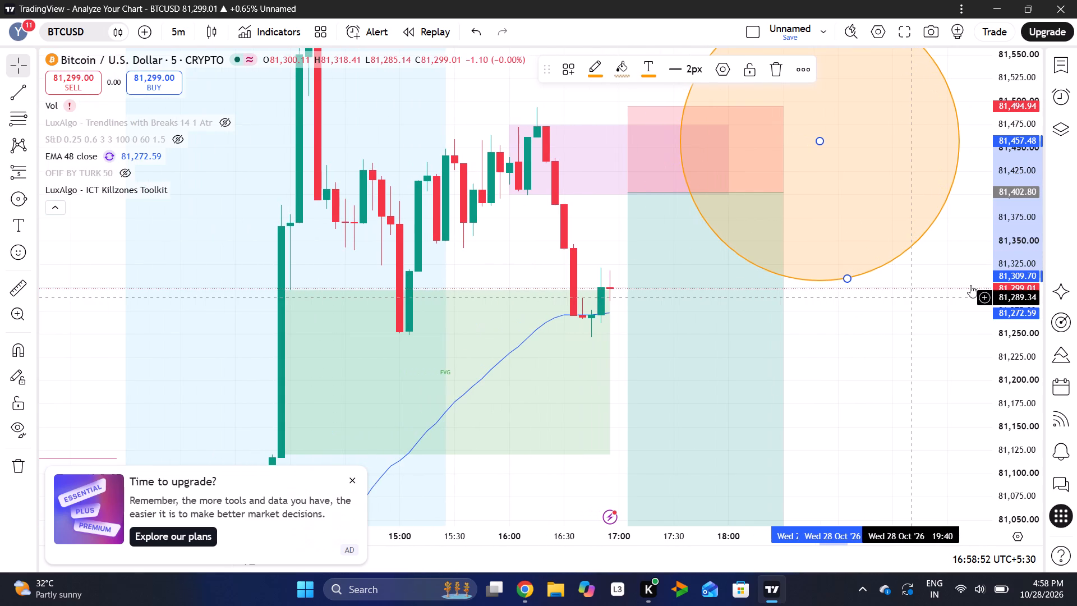
drag(1006, 147, 1012, 343)
click(929, 346)
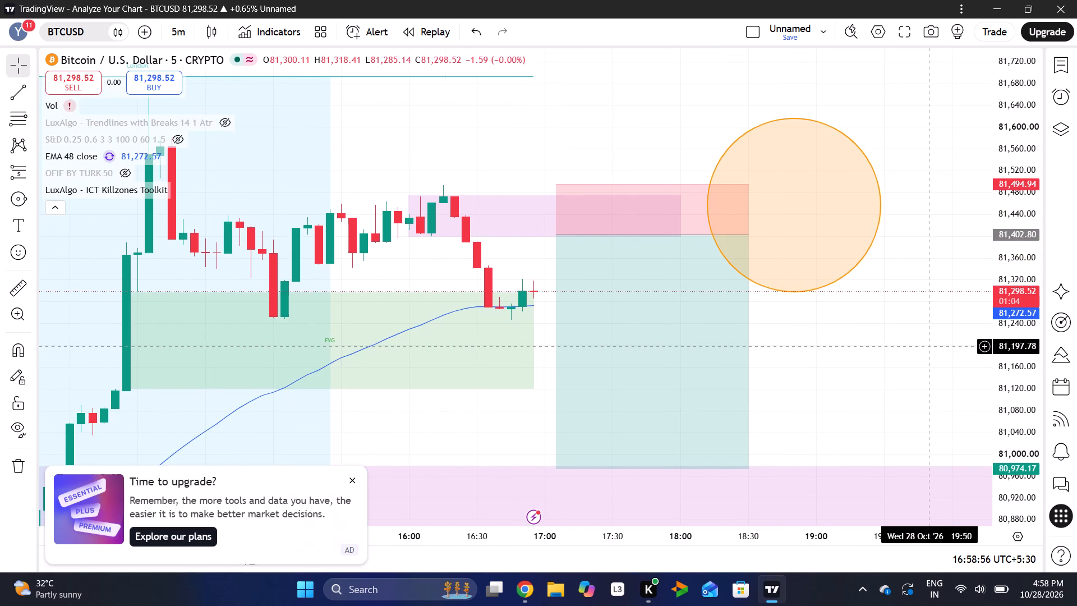
Dismiss the upgrade offer covering the chart.
click(347, 479)
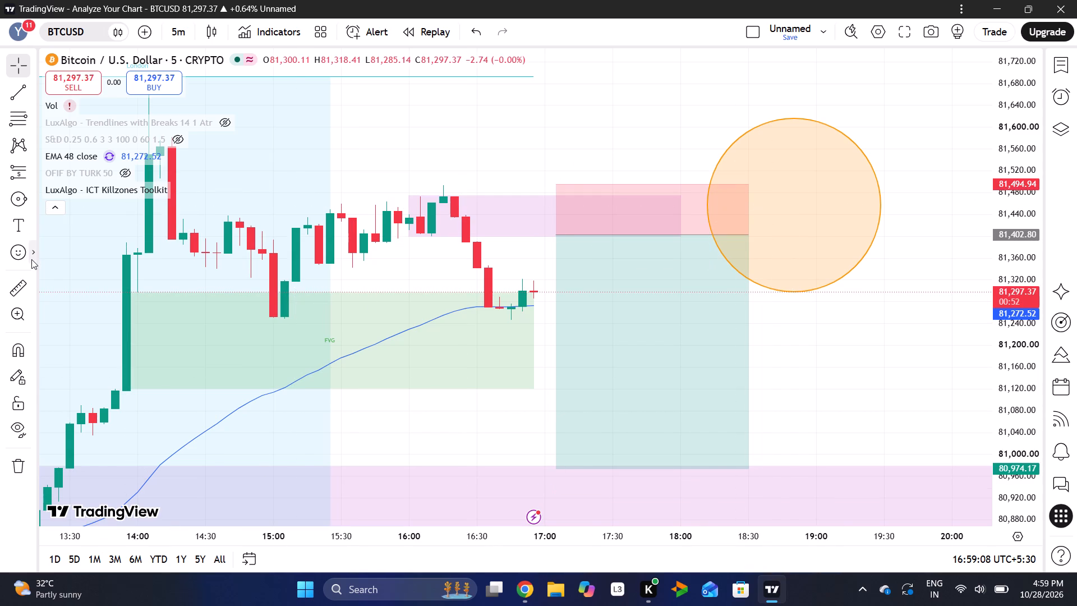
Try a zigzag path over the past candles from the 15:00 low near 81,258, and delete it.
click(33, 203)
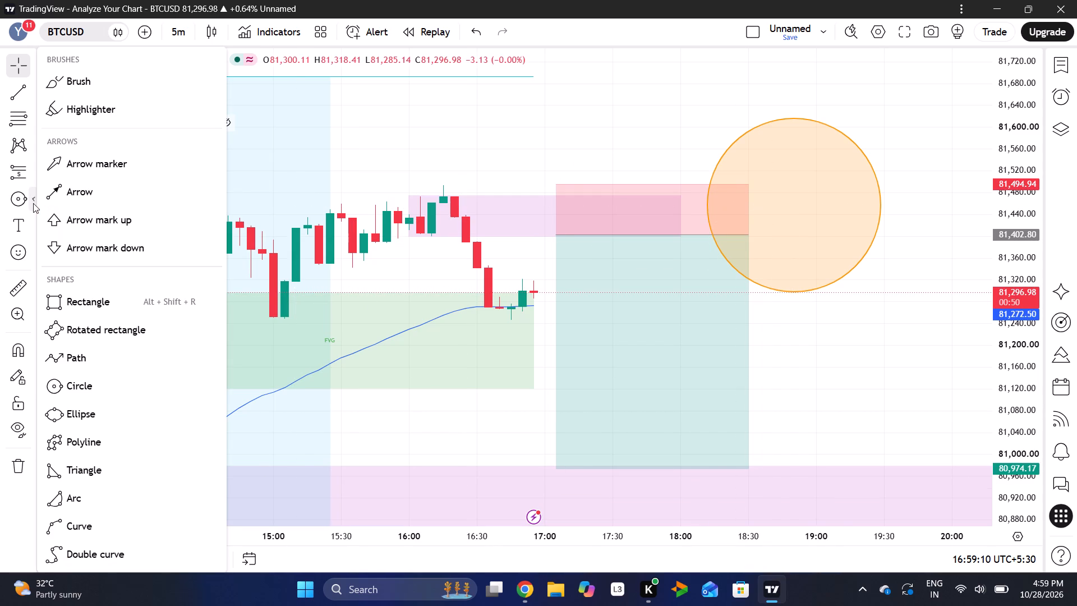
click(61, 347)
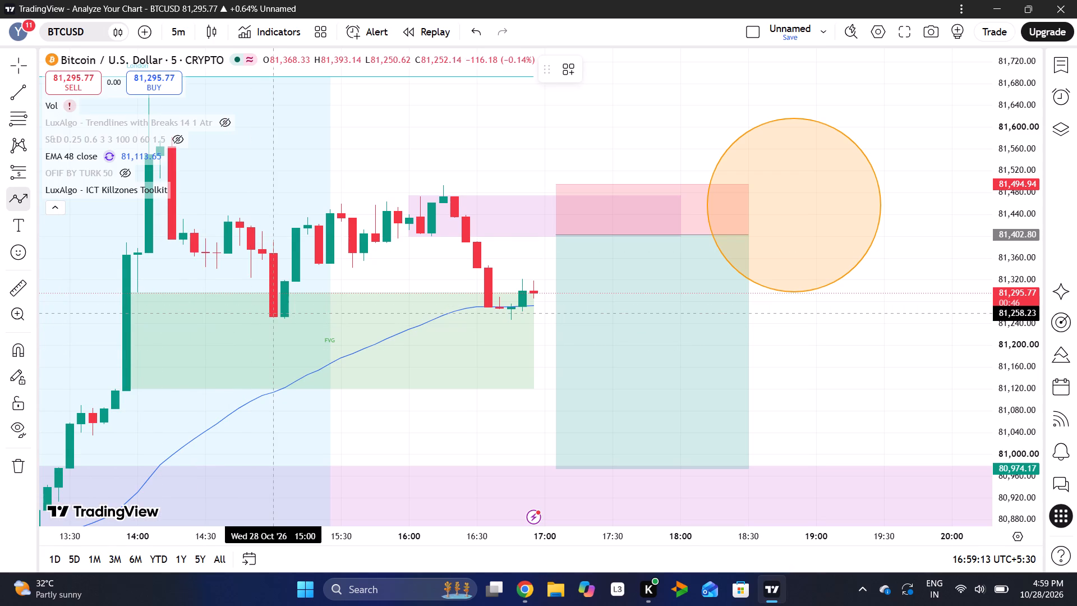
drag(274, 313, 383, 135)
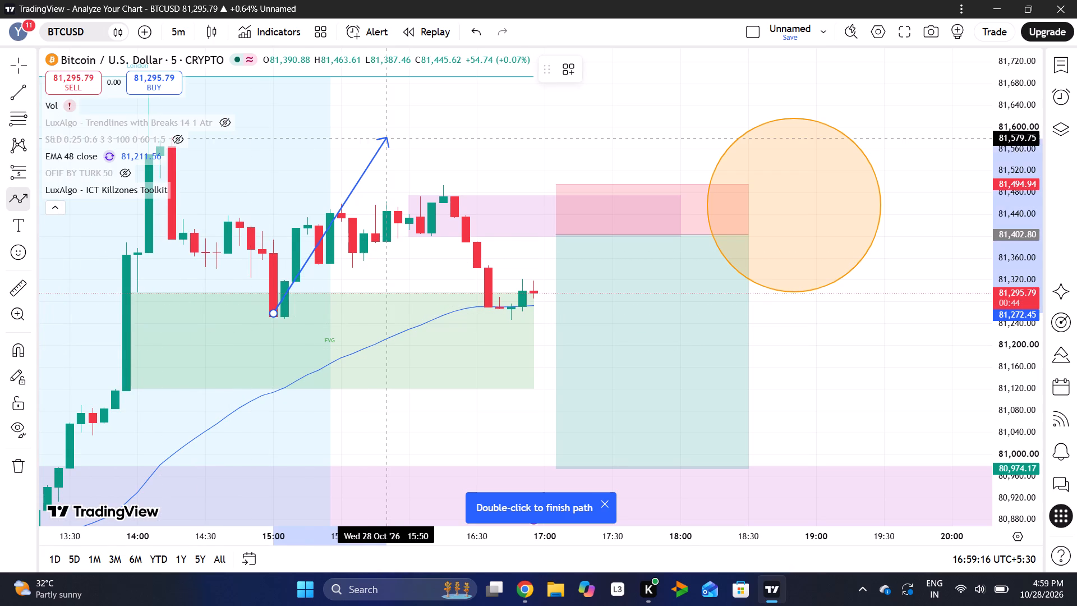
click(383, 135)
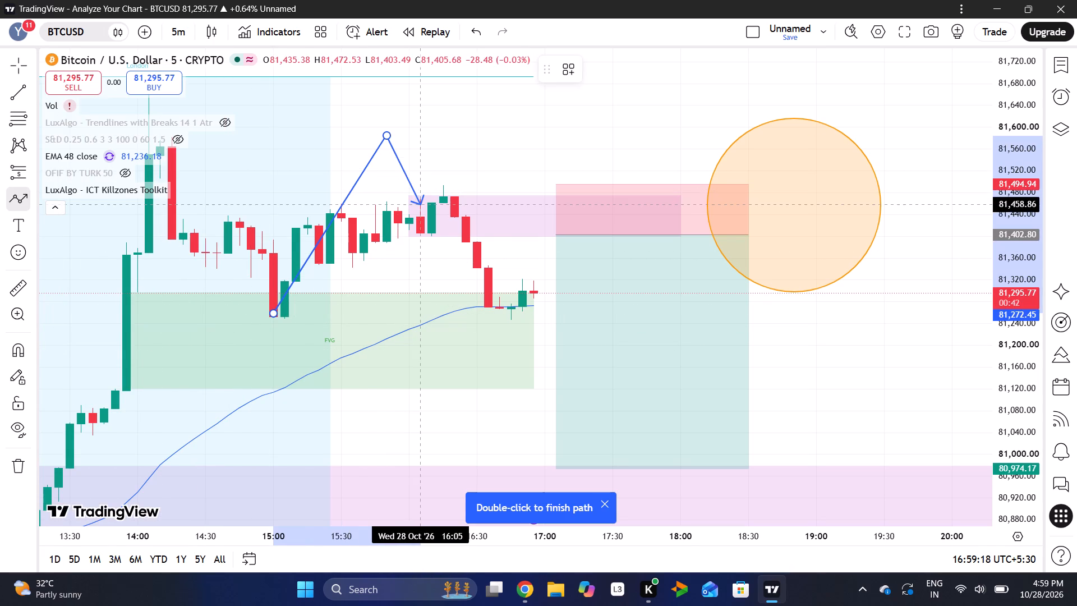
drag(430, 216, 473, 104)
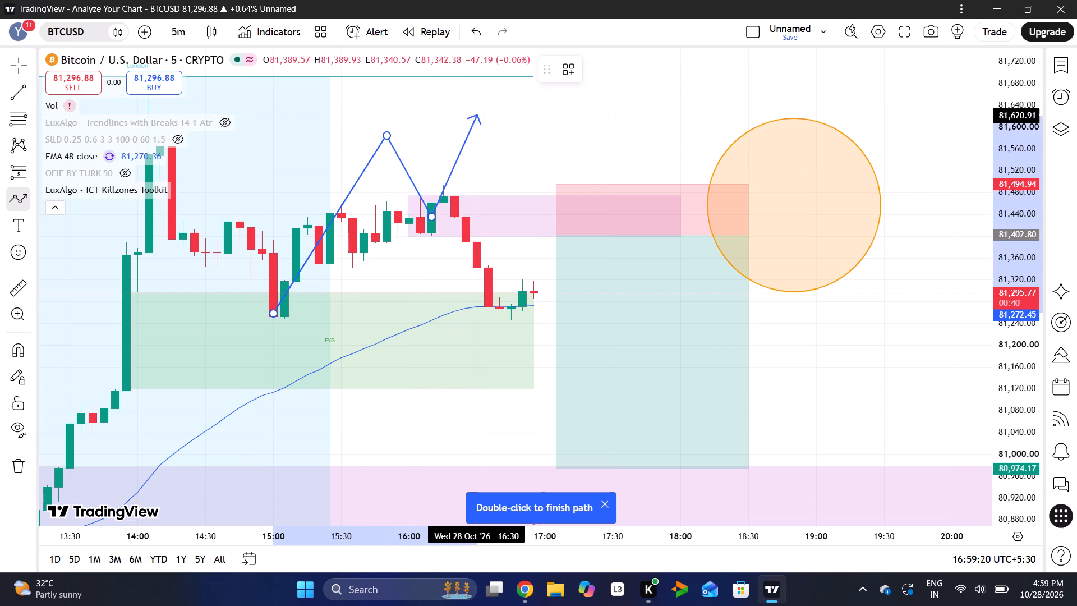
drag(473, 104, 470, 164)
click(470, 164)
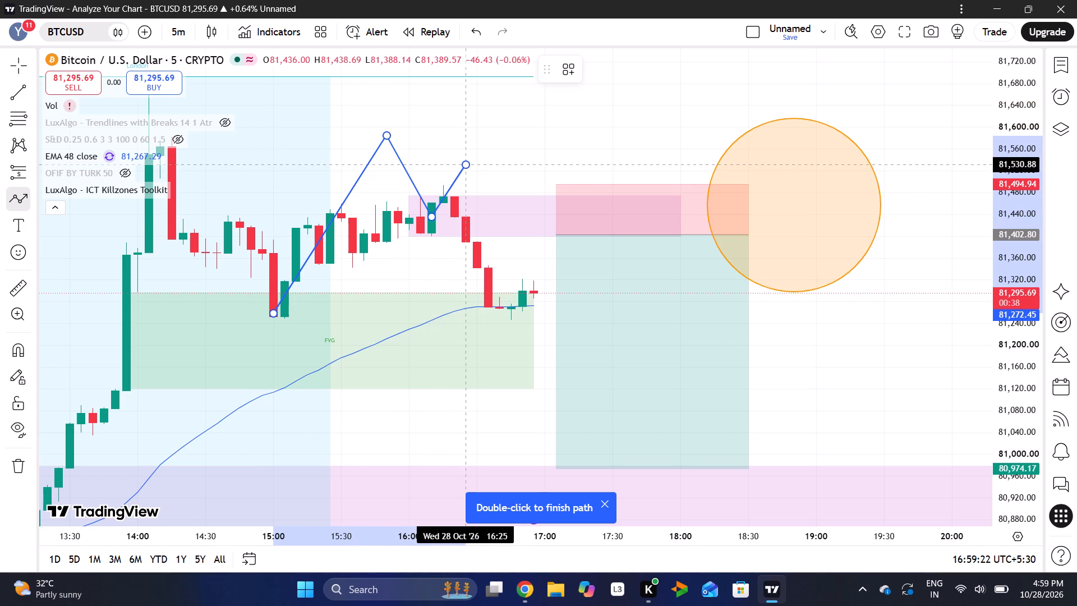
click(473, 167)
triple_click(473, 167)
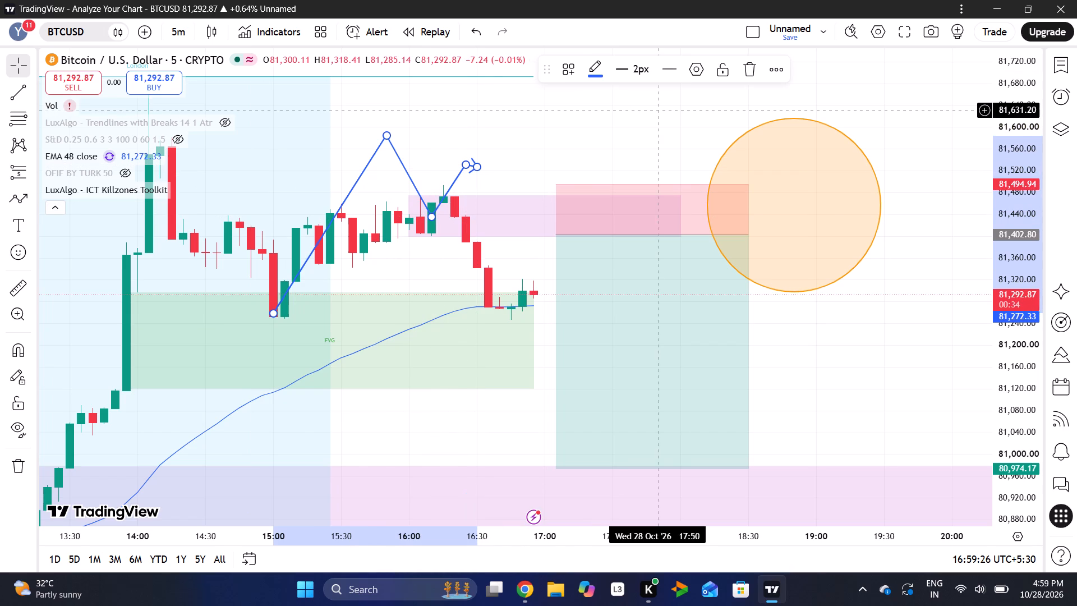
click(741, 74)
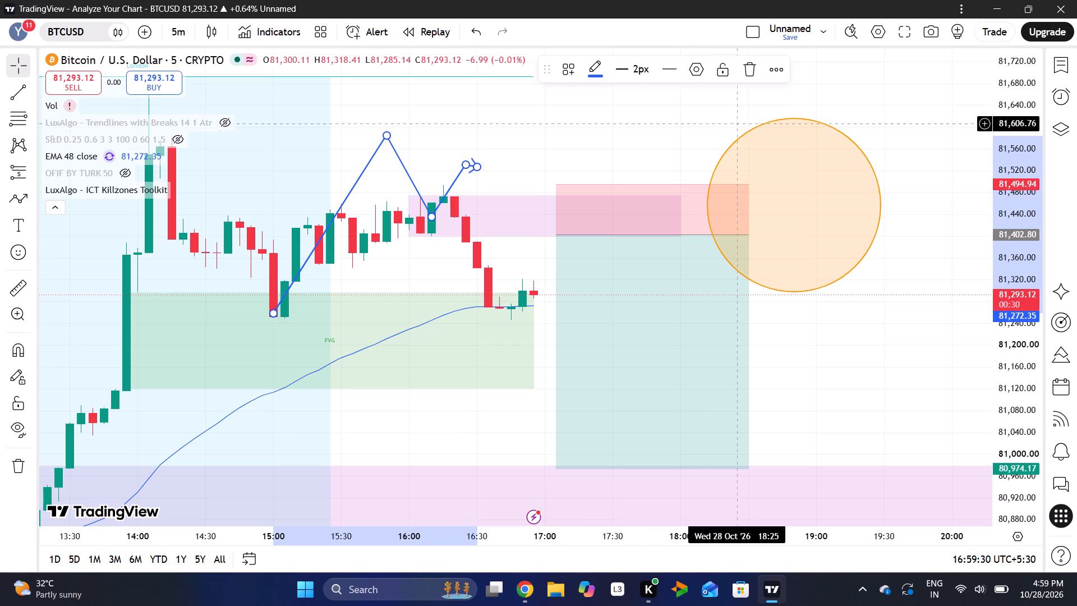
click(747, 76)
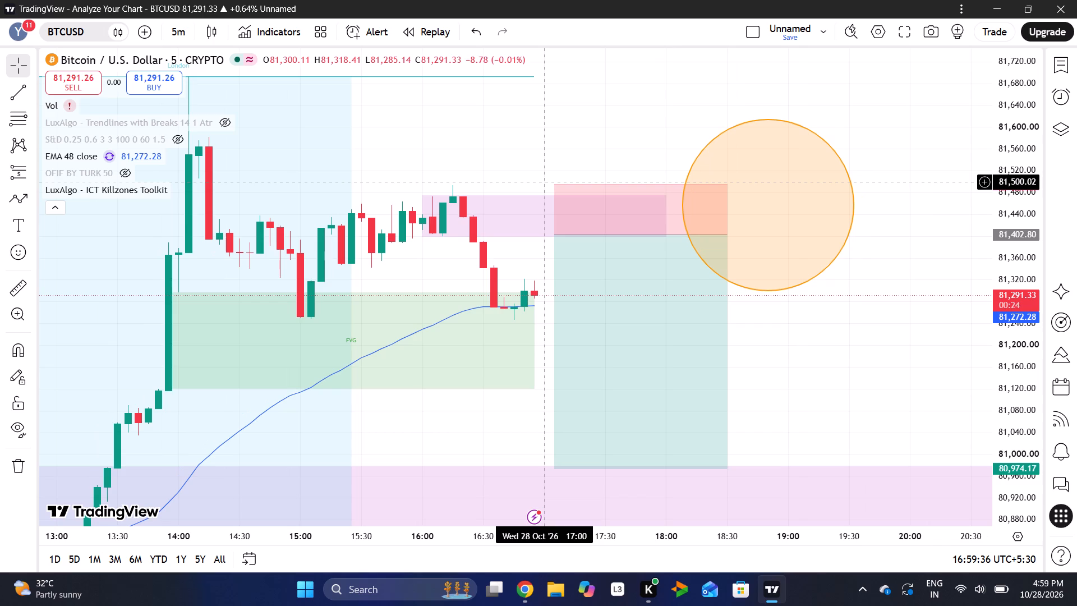
Draw a zigzag forecast path from about 81,268 at 16:45 up into the short's entry zone and down in swings to about 80,976 at 18:20.
click(20, 204)
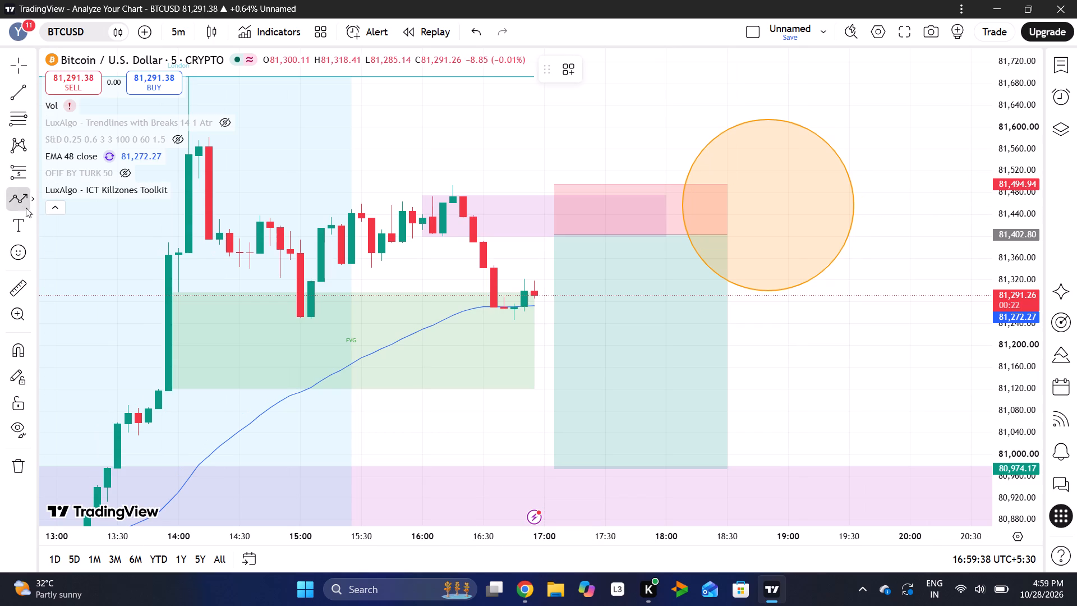
click(514, 307)
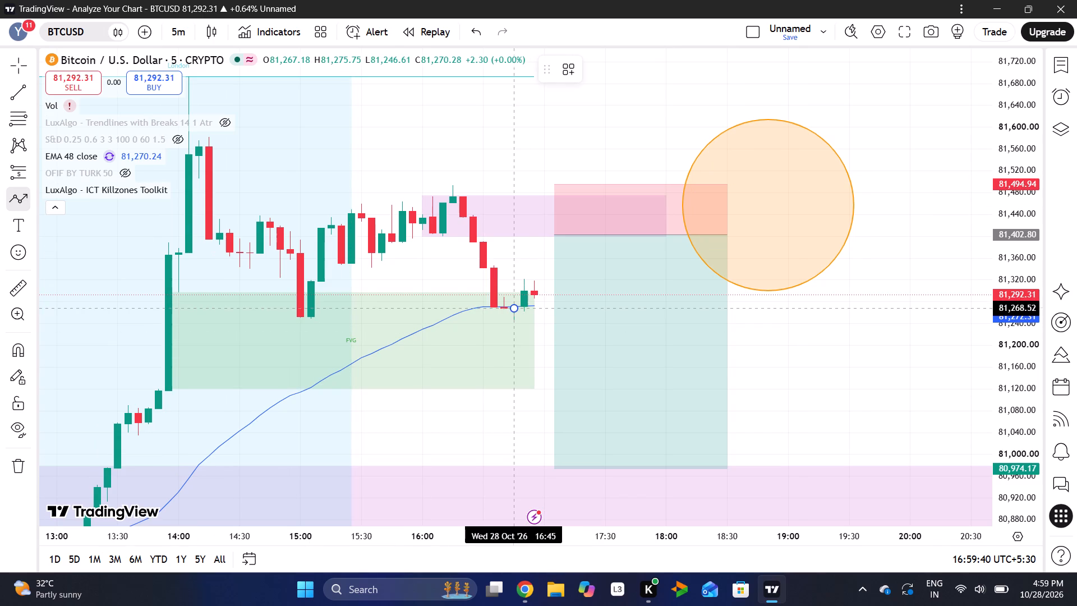
click(575, 226)
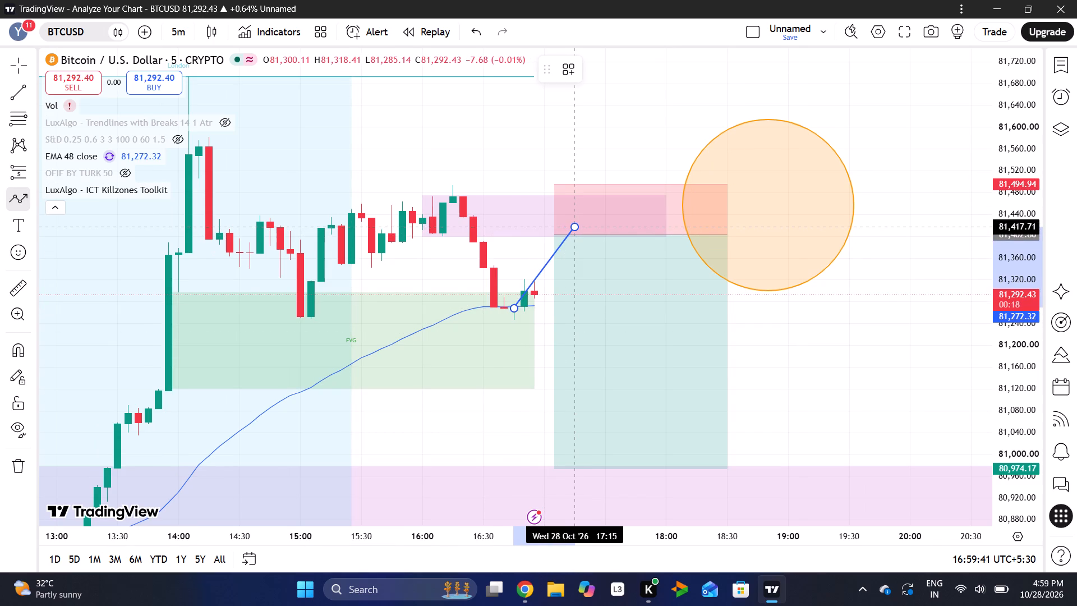
click(598, 331)
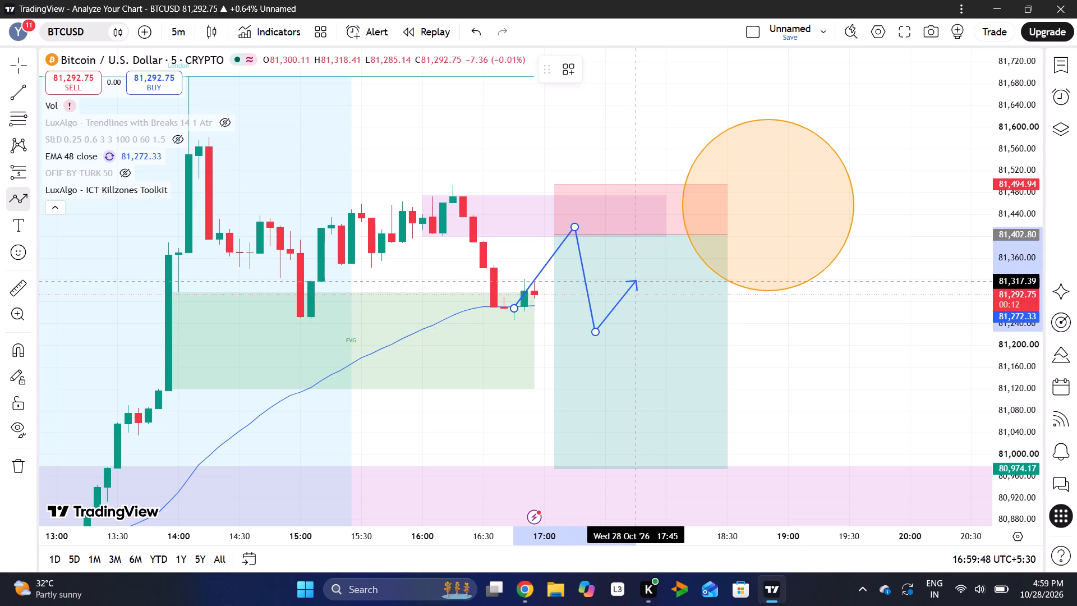
click(633, 281)
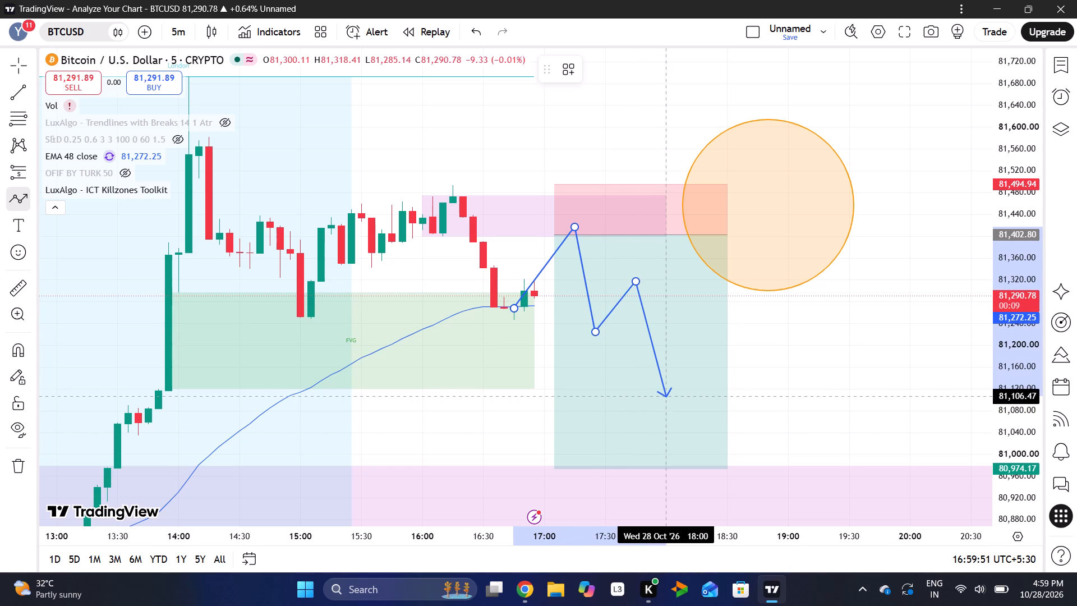
click(662, 394)
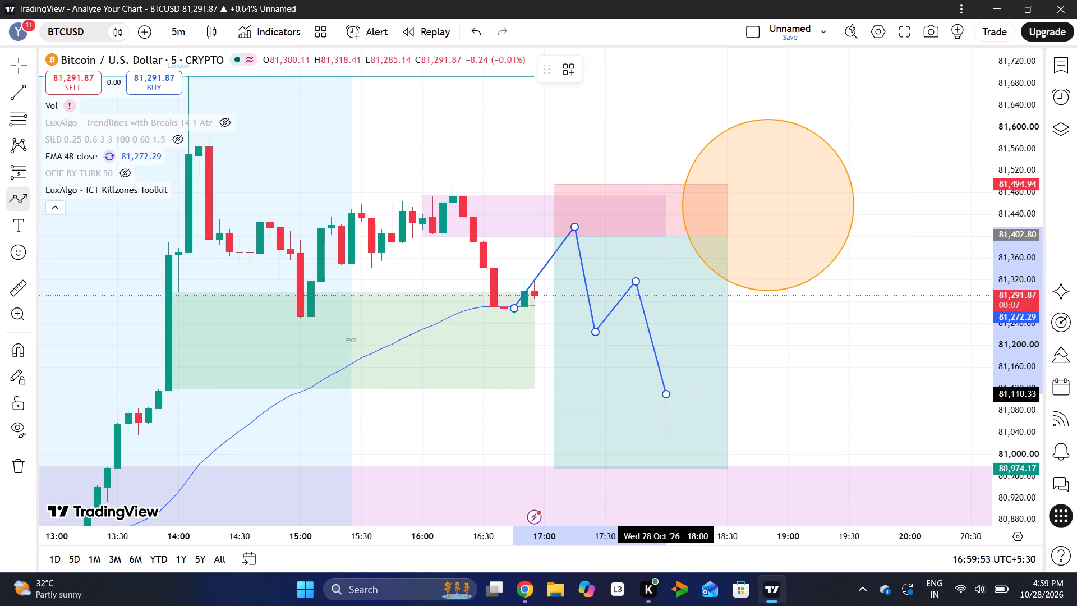
click(674, 372)
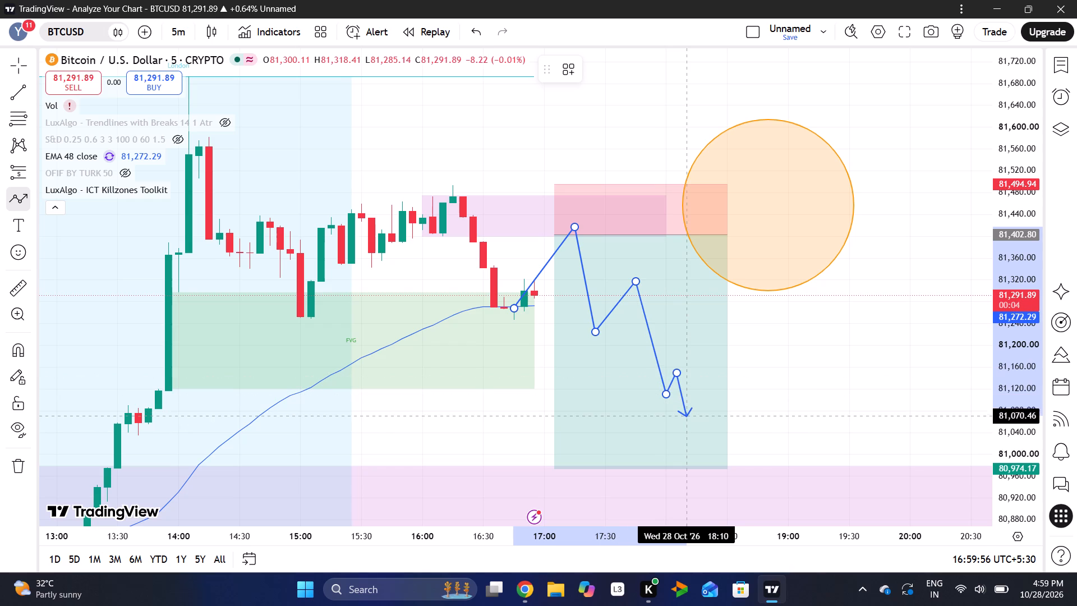
click(710, 467)
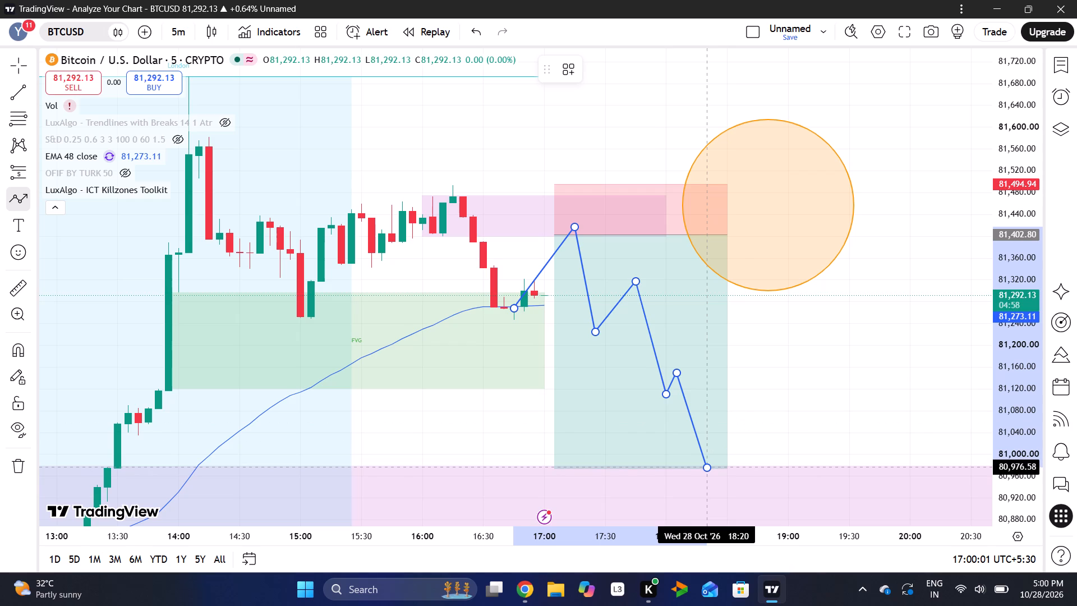
key(Return)
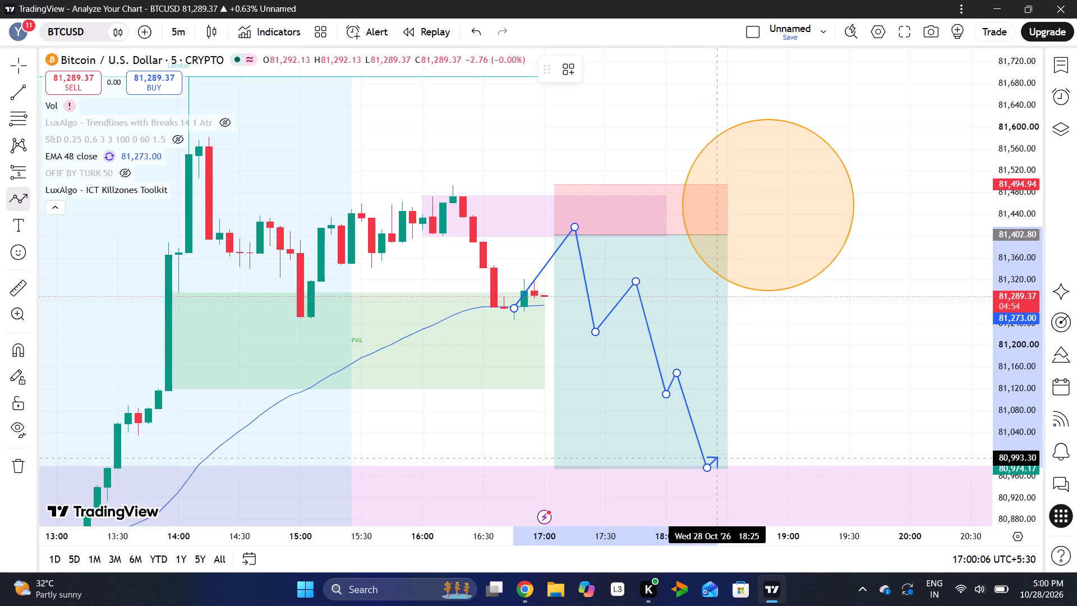
triple_click(714, 457)
click(772, 433)
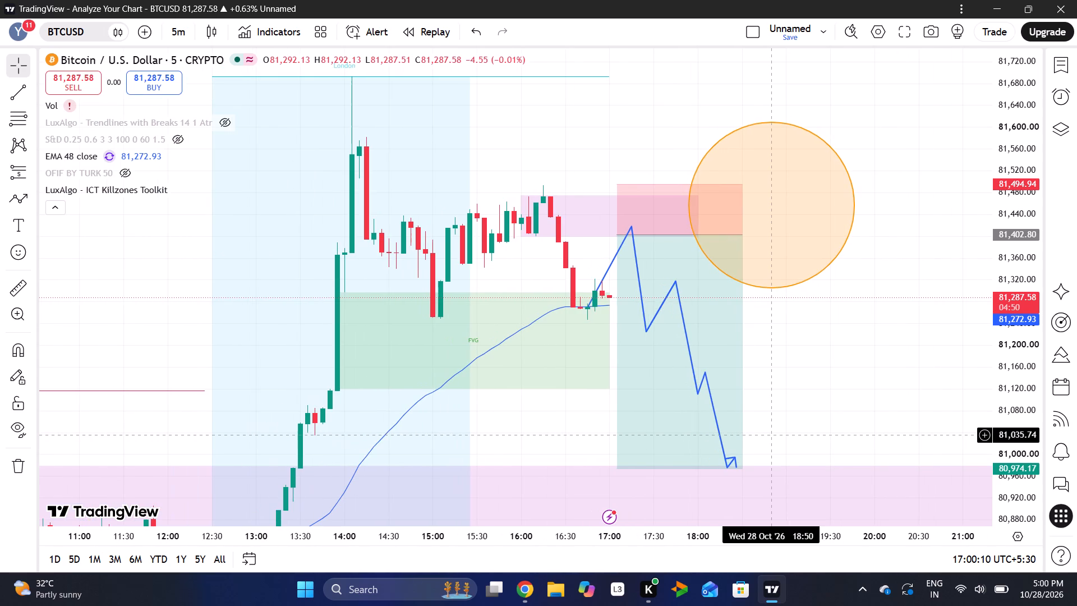
Move the forecast path's end point up past the circle to about 81,636 at 20:05.
click(731, 457)
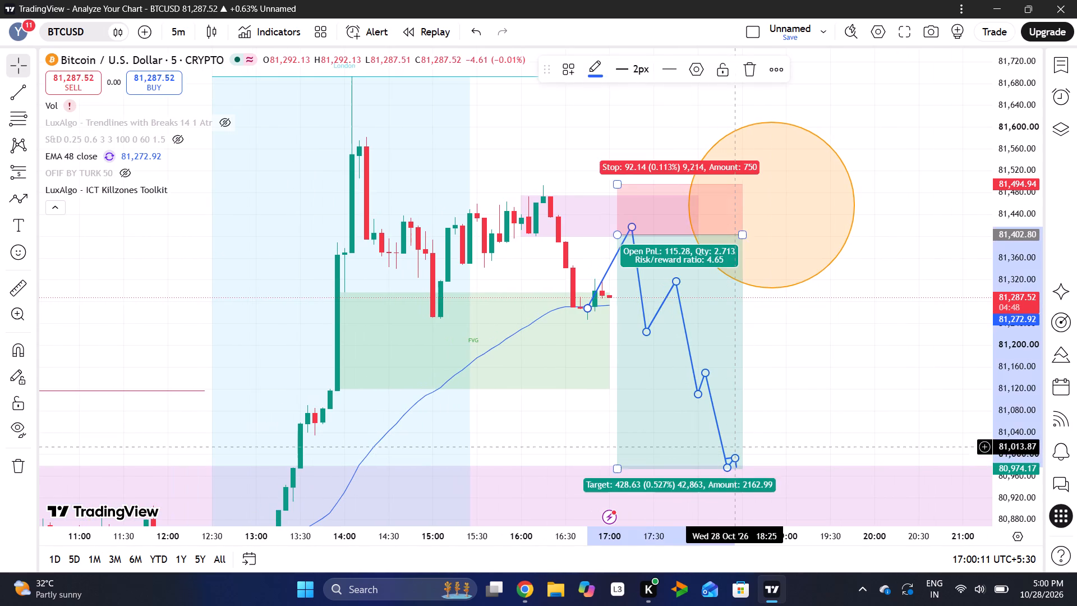
drag(735, 459, 749, 437)
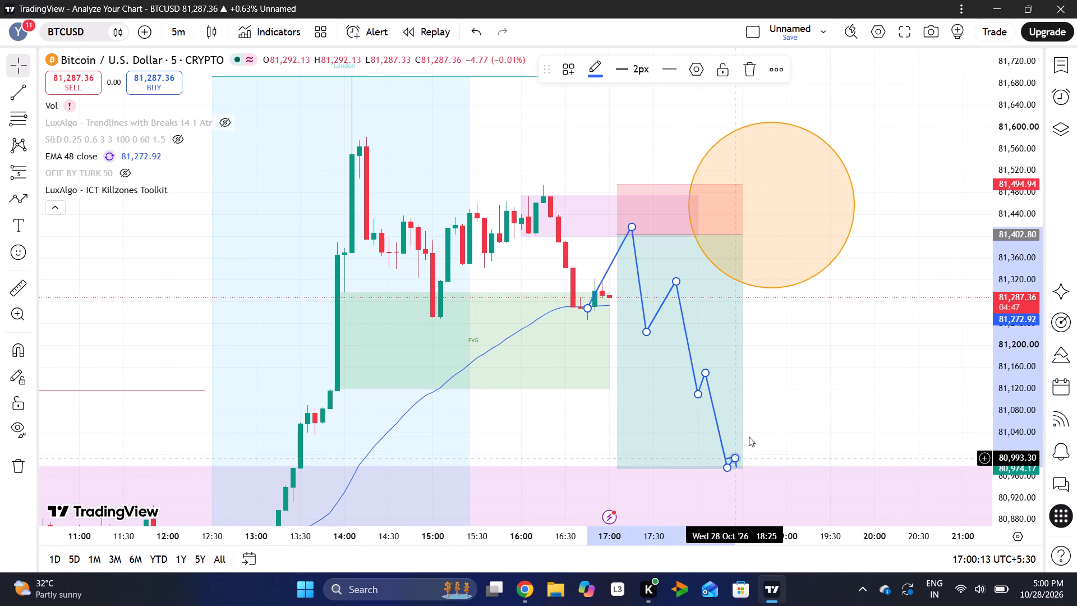
drag(749, 437, 807, 181)
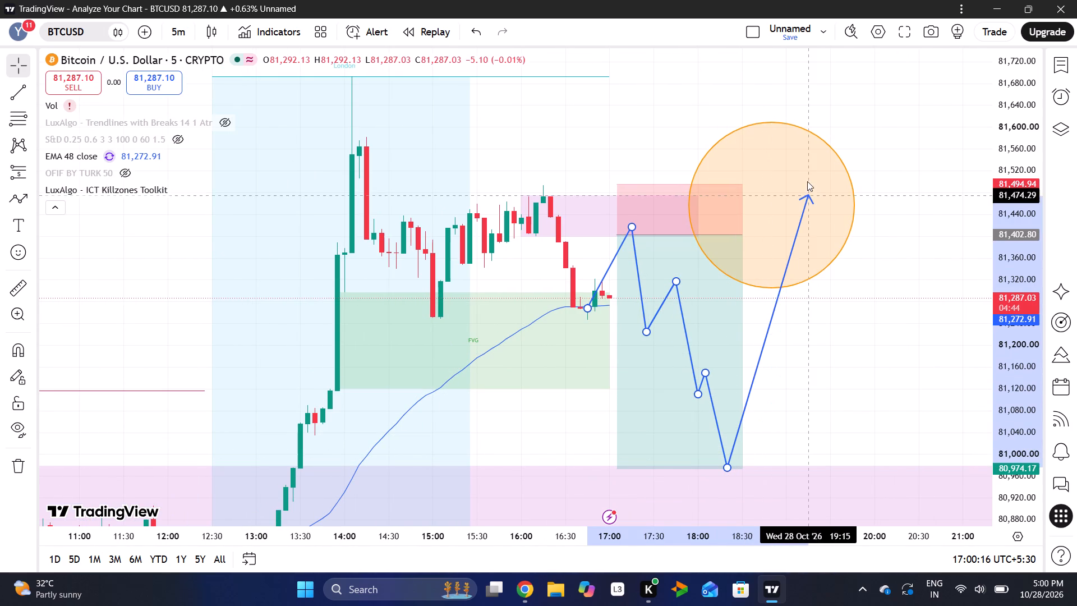
drag(807, 181, 866, 132)
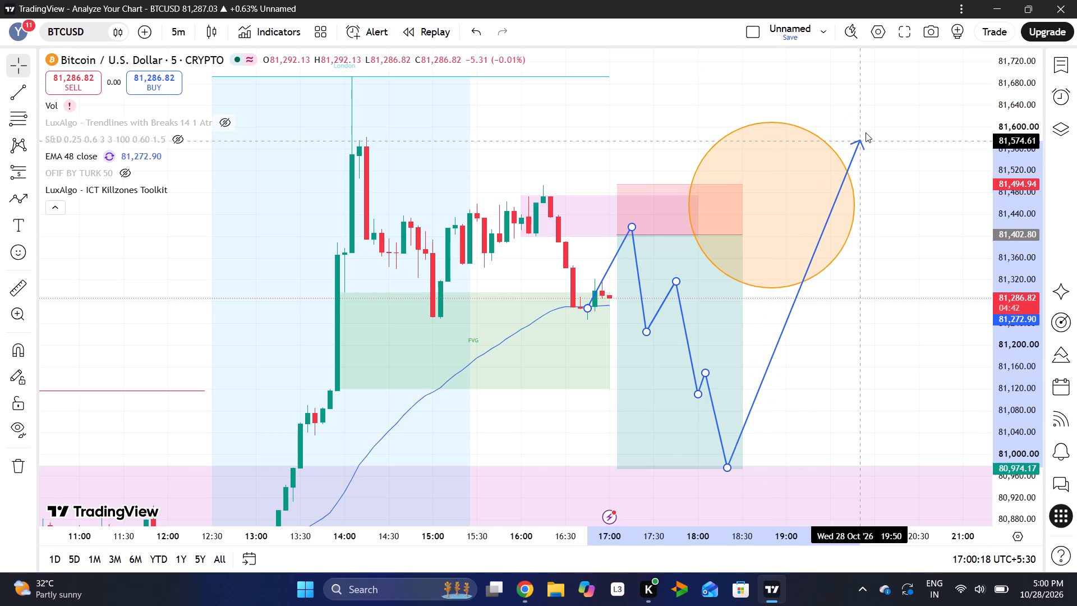
drag(866, 132, 883, 106)
click(883, 106)
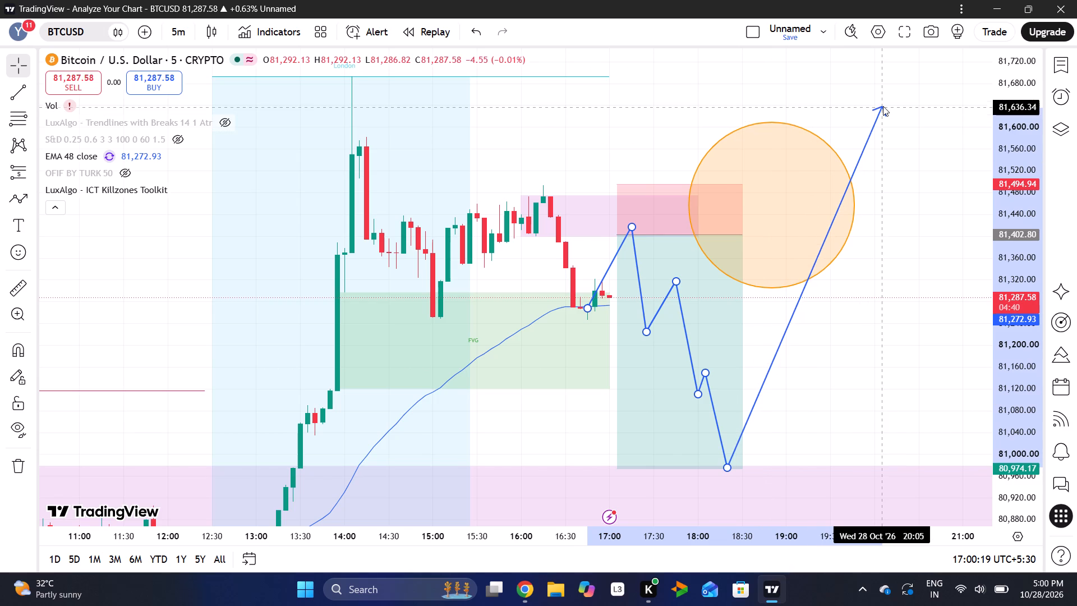
click(882, 247)
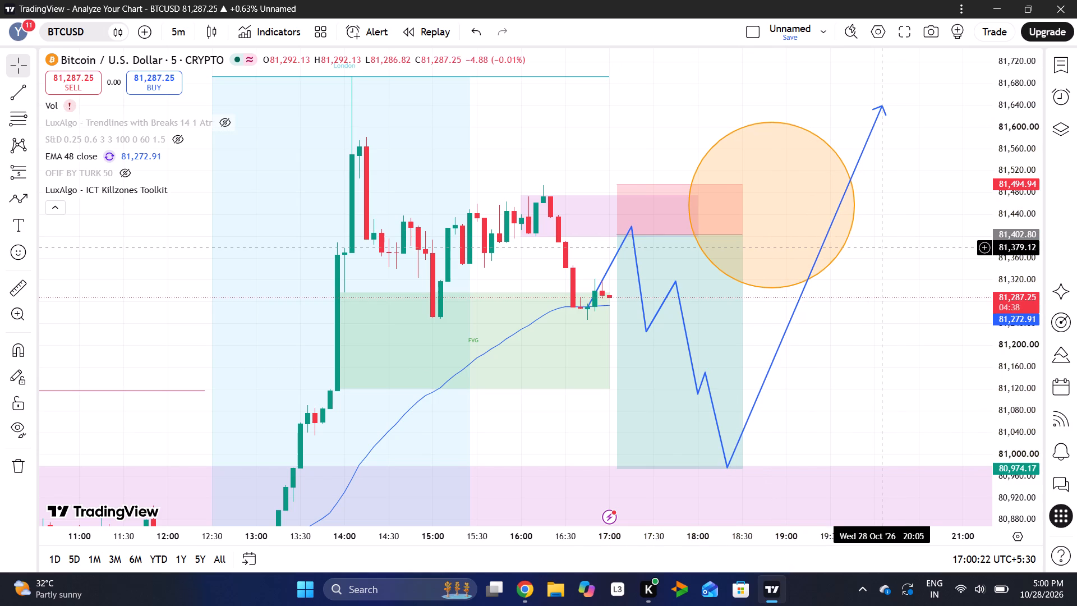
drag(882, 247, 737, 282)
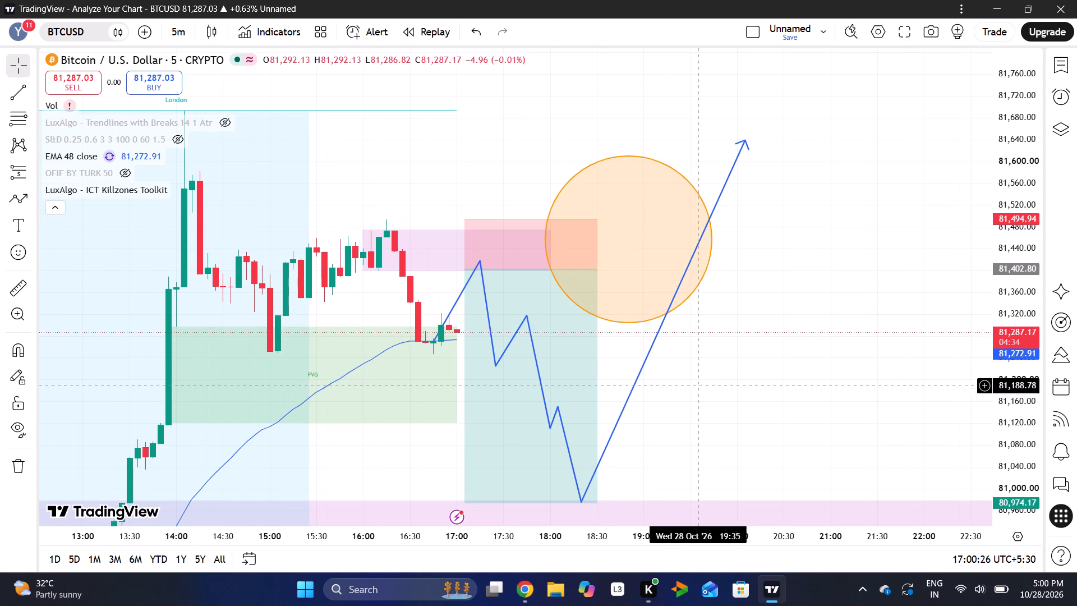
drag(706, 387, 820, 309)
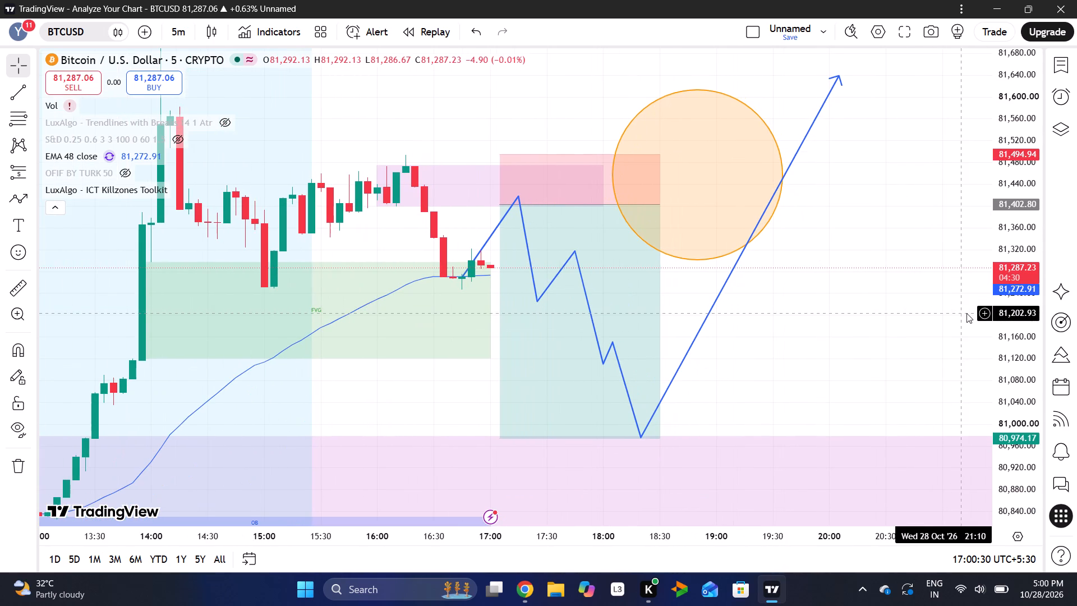
Collapse the indicator legend on the BTCUSD chart.
drag(1002, 325, 999, 278)
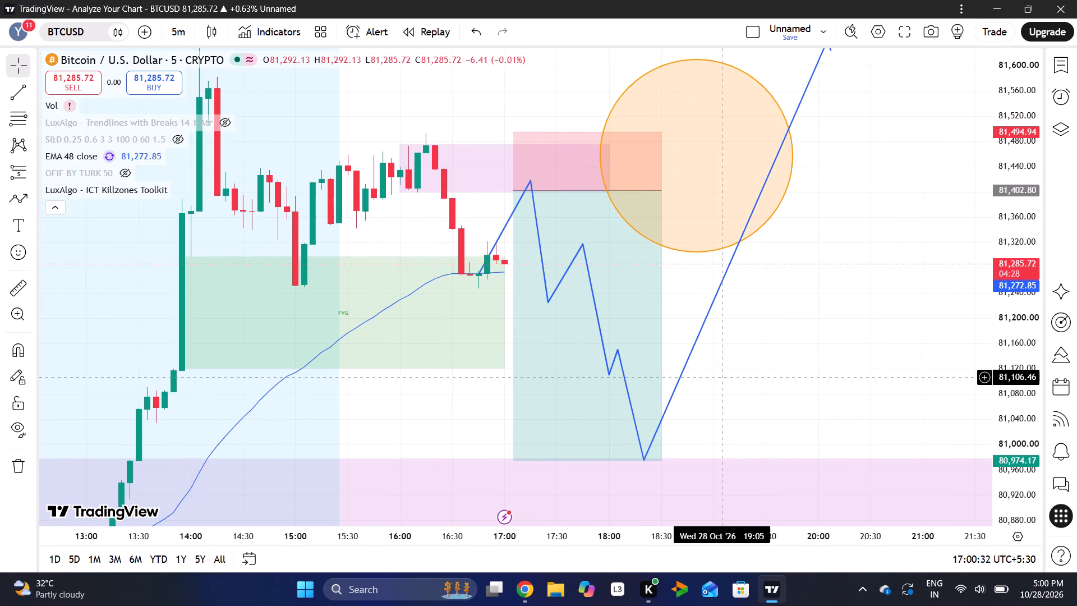
drag(993, 217, 993, 220)
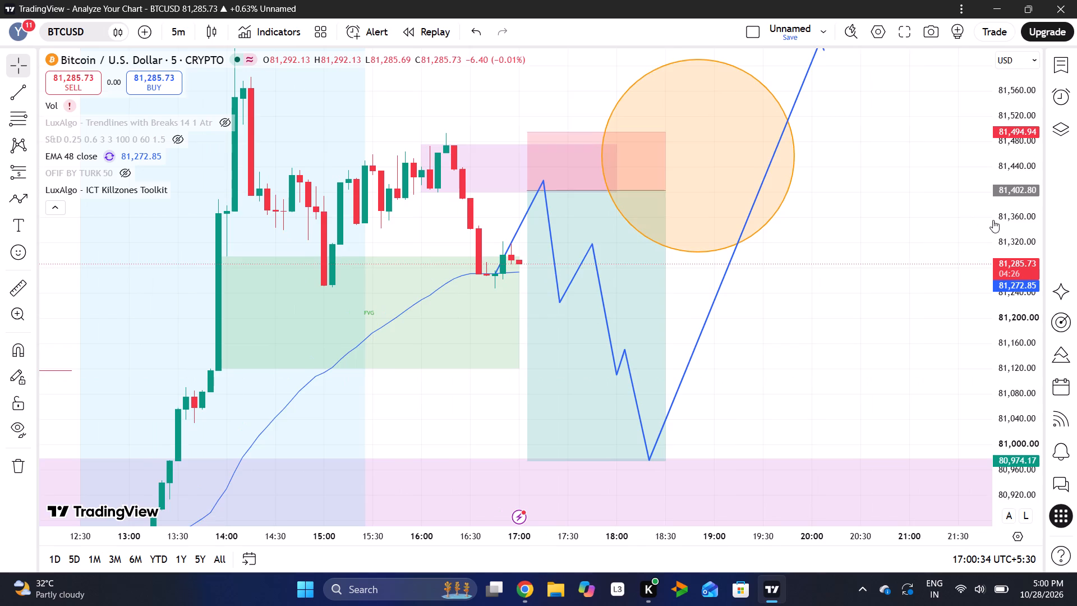
drag(993, 220, 982, 296)
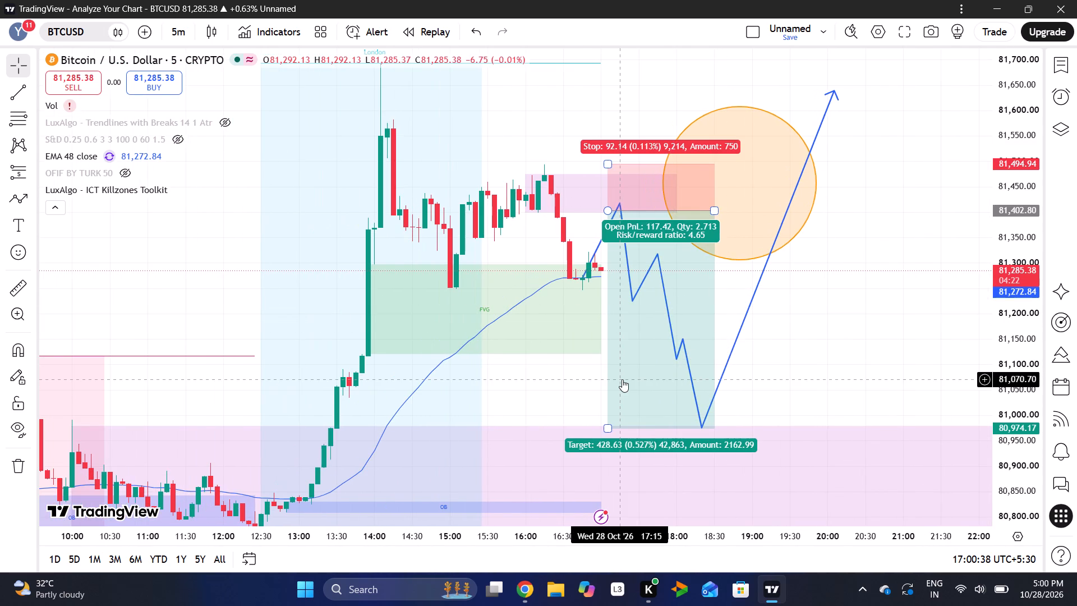
drag(1017, 221, 997, 283)
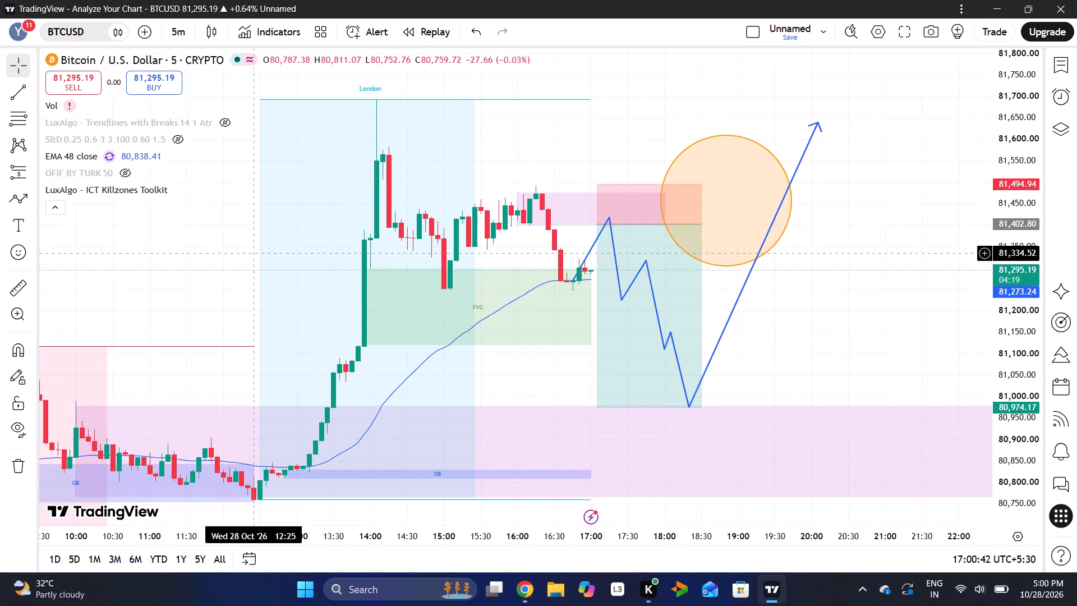
click(52, 213)
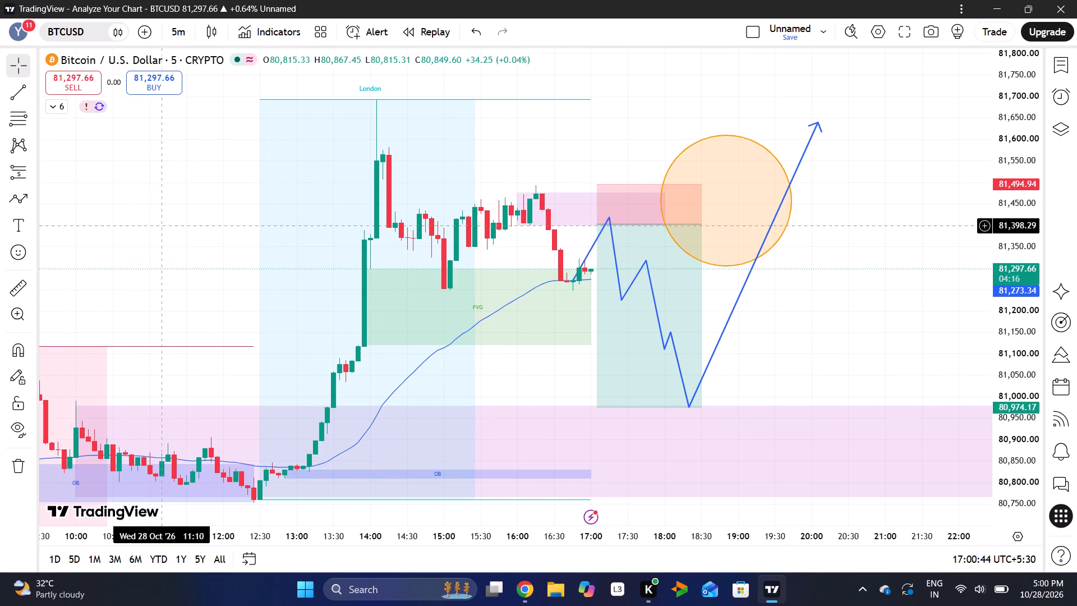
Examine the earlier Asian and London session candles in relation to the marked zones and the forecast path.
scroll(198, 232, right, 4)
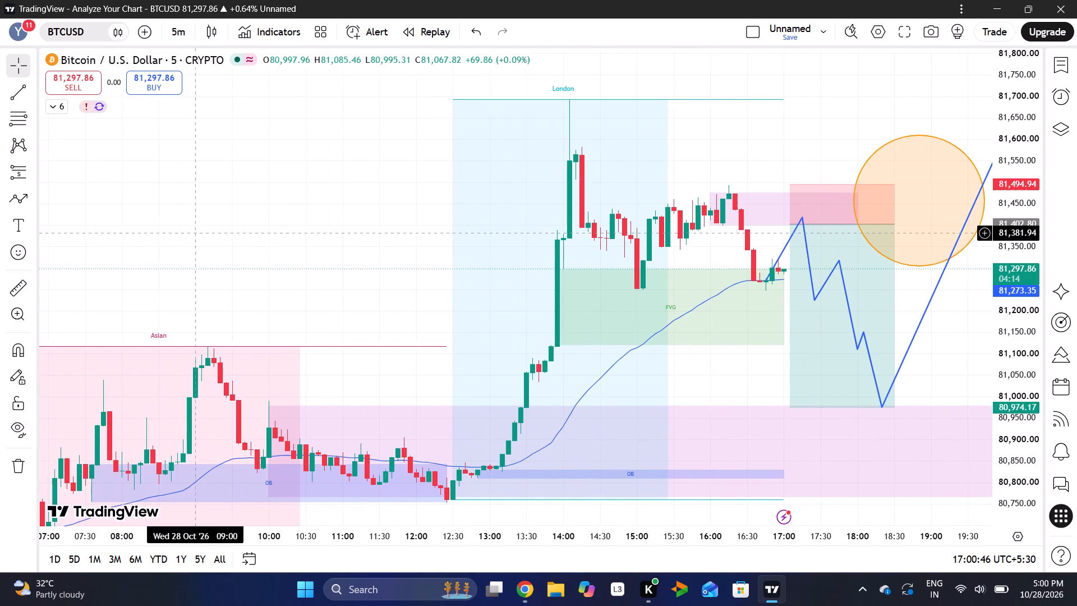
scroll(198, 232, right, 3)
scroll(198, 232, up, 1)
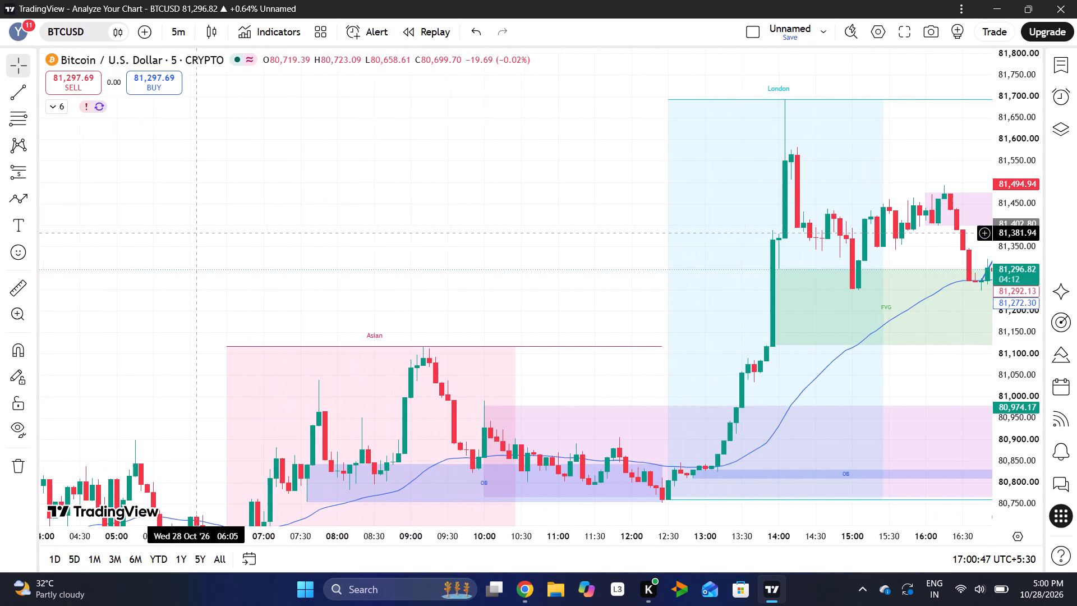
scroll(198, 232, up, 2)
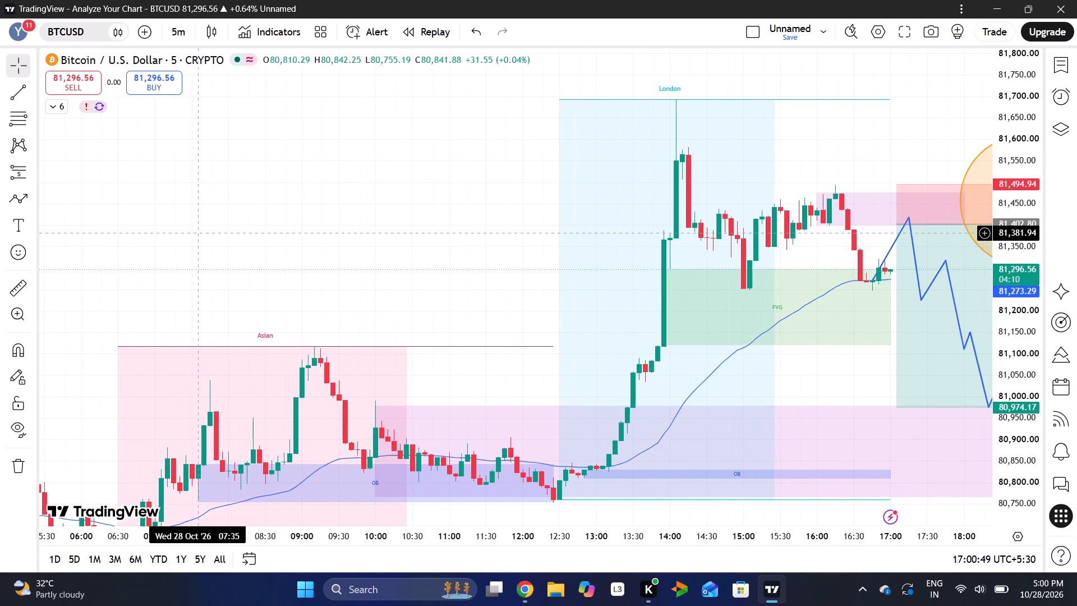
scroll(198, 232, up, 1)
scroll(198, 232, left, 2)
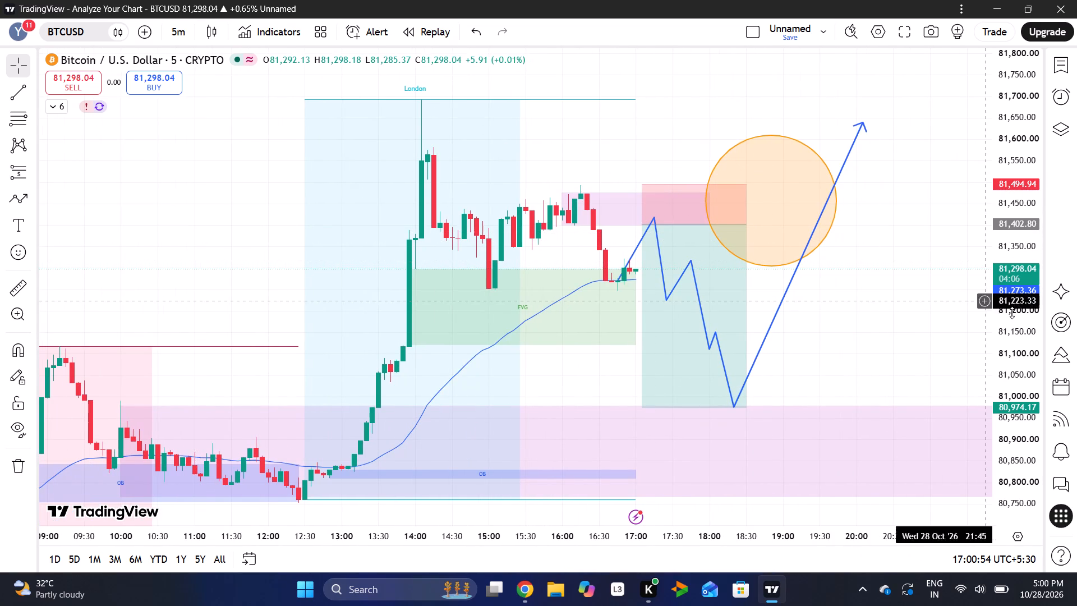
Move the orange circle up over the forecast path's arrowhead, centred at about 81,698.
drag(1014, 314, 1020, 196)
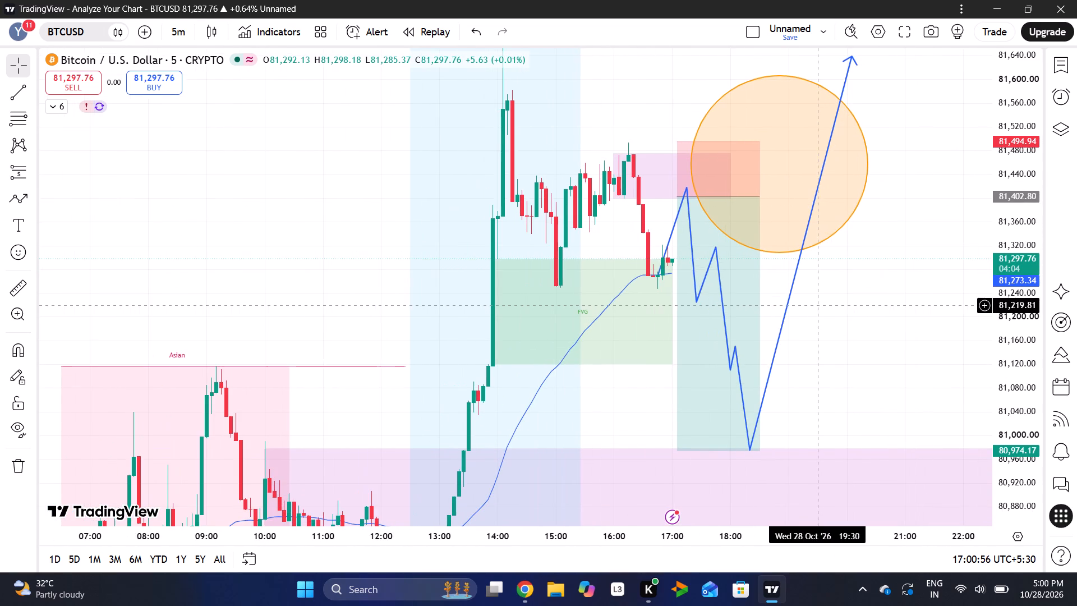
drag(1018, 189, 999, 338)
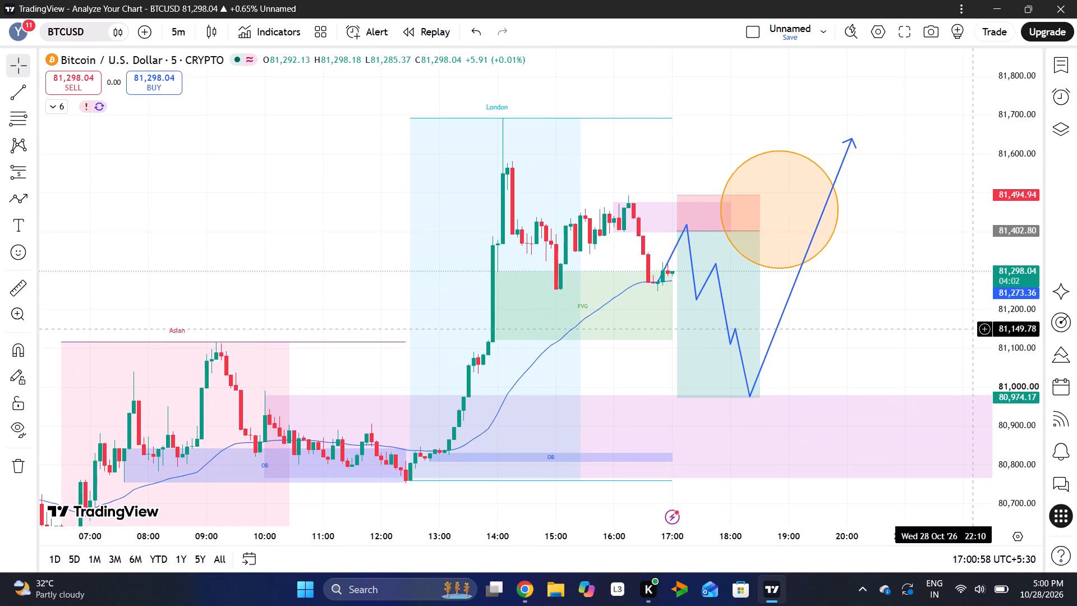
click(836, 223)
drag(836, 223, 870, 242)
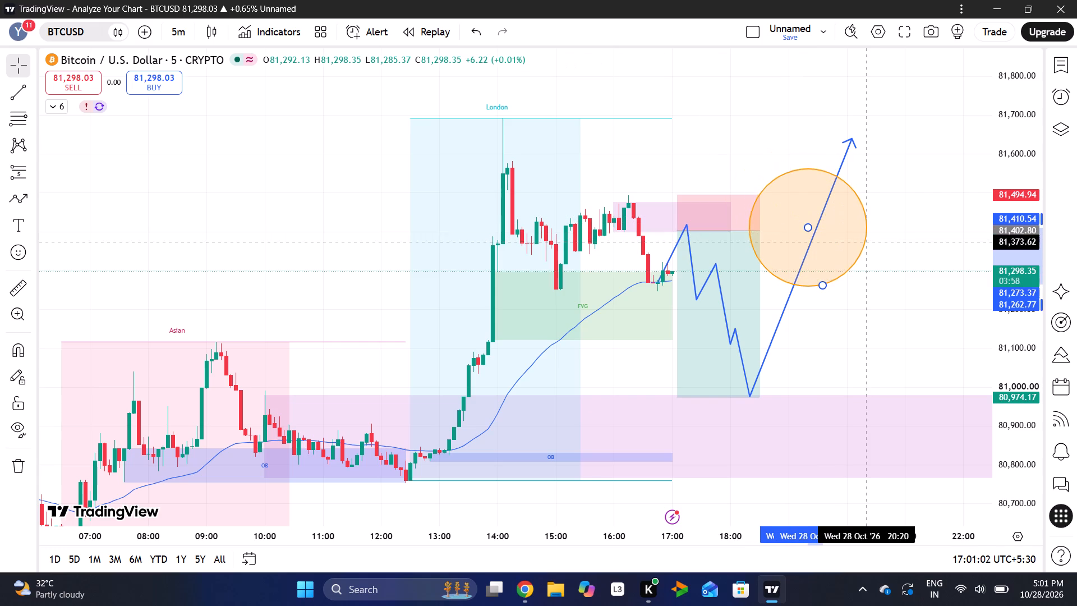
drag(870, 242, 882, 222)
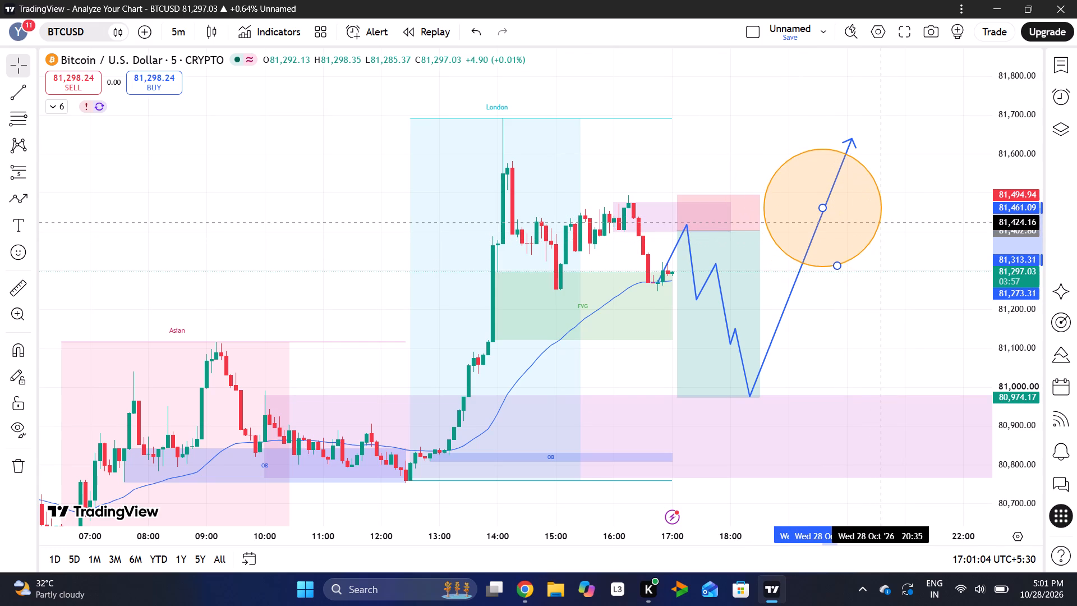
drag(882, 222, 899, 107)
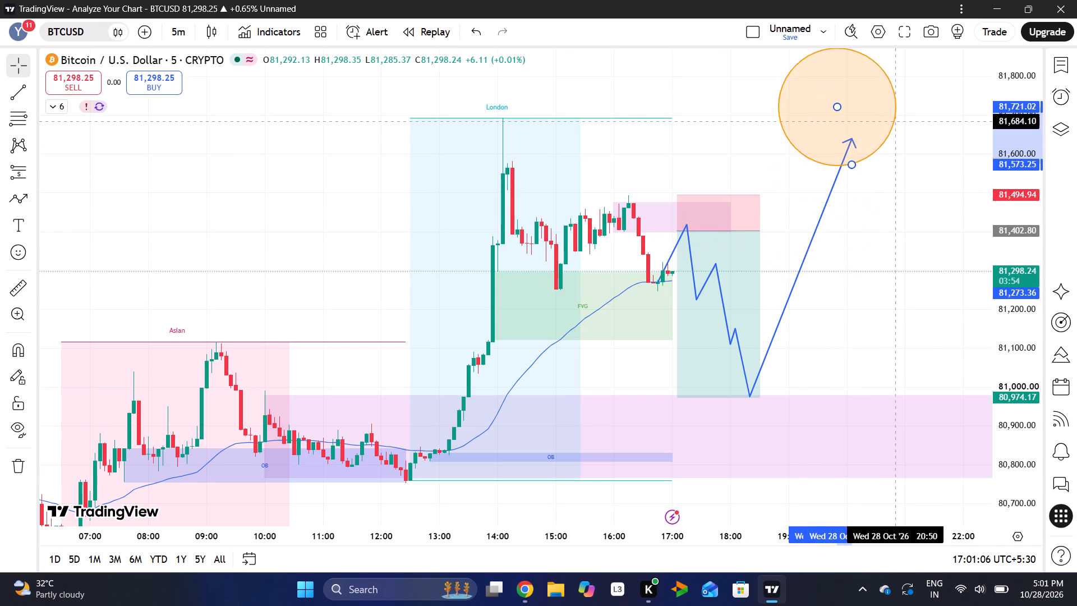
drag(899, 107, 913, 127)
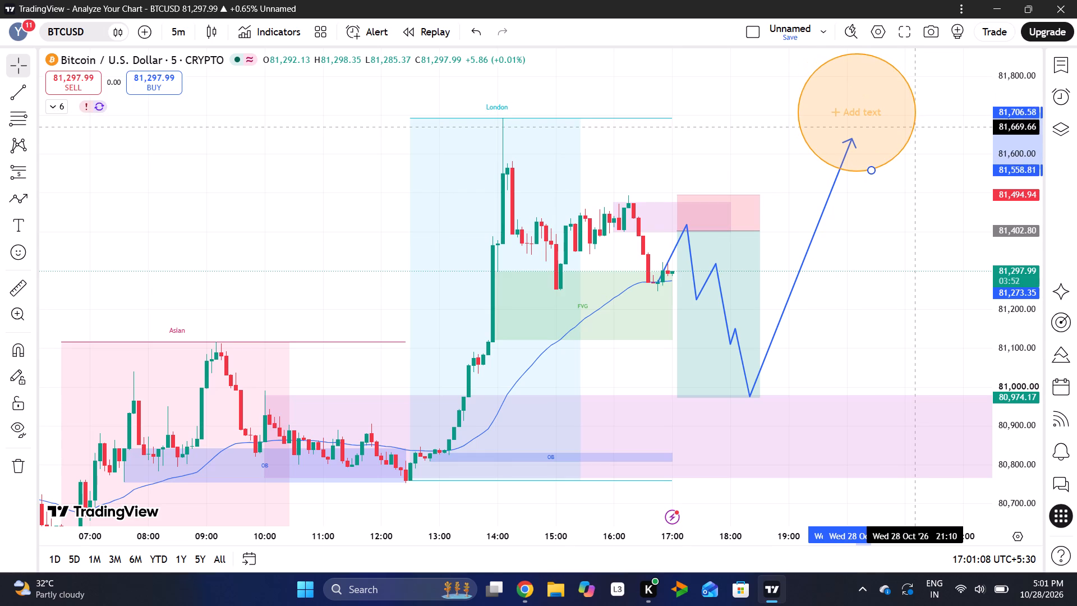
drag(913, 127, 914, 130)
Label the orange circle with the text "expectation".
click(870, 116)
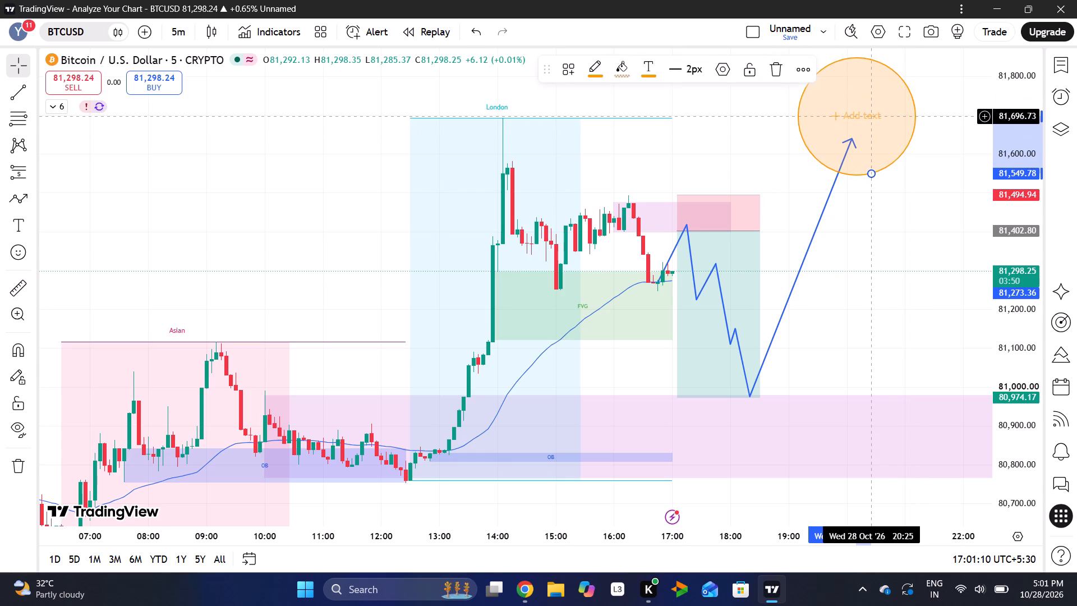
click(870, 116)
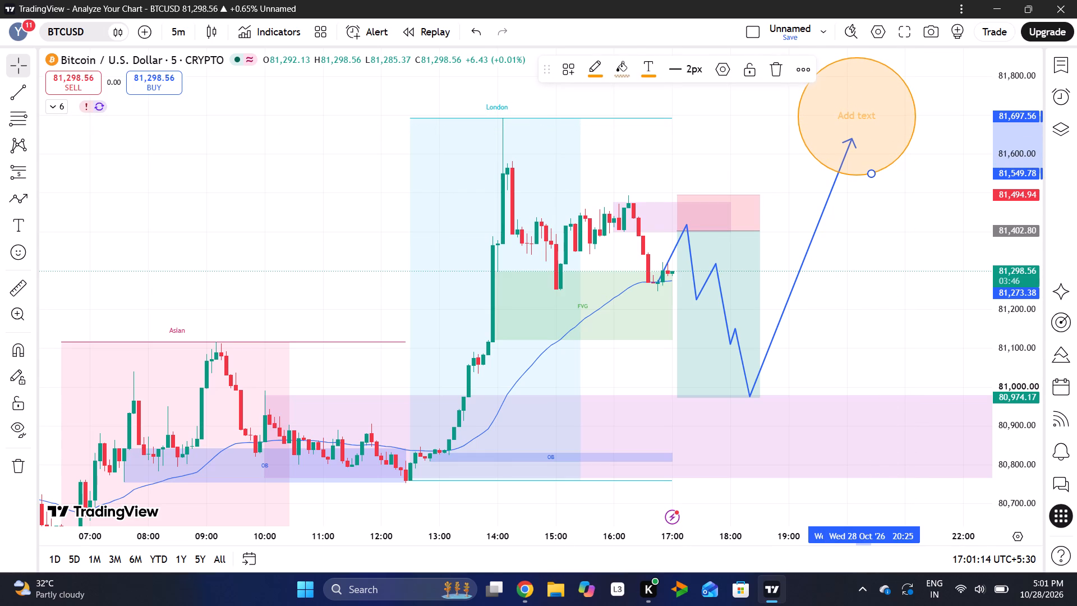
text(expec)
text(tion)
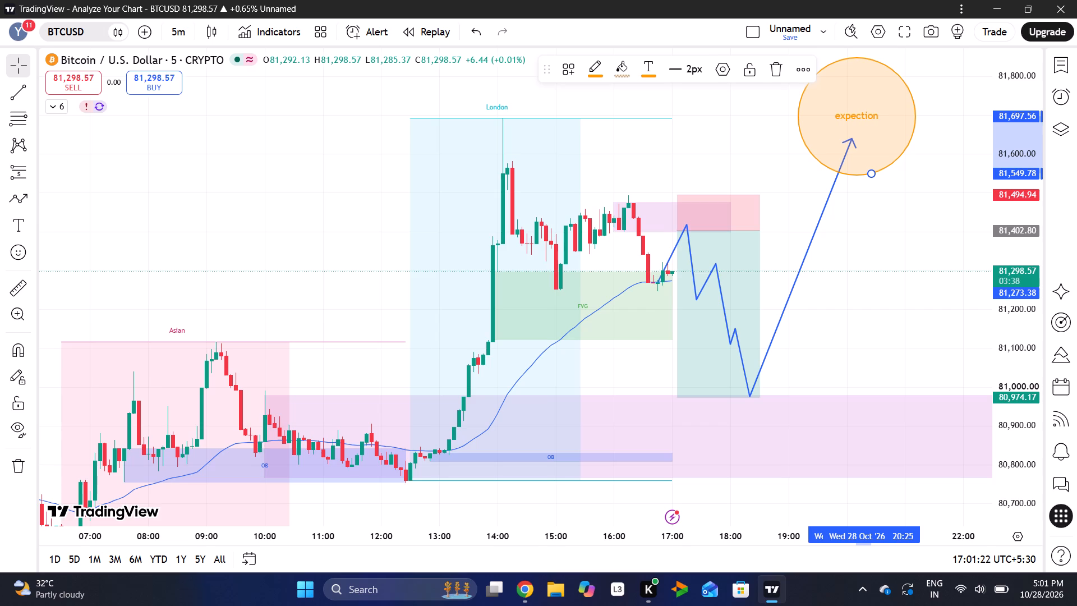
key(BackSpace)
key(BackSpace)
key(BackSpace)
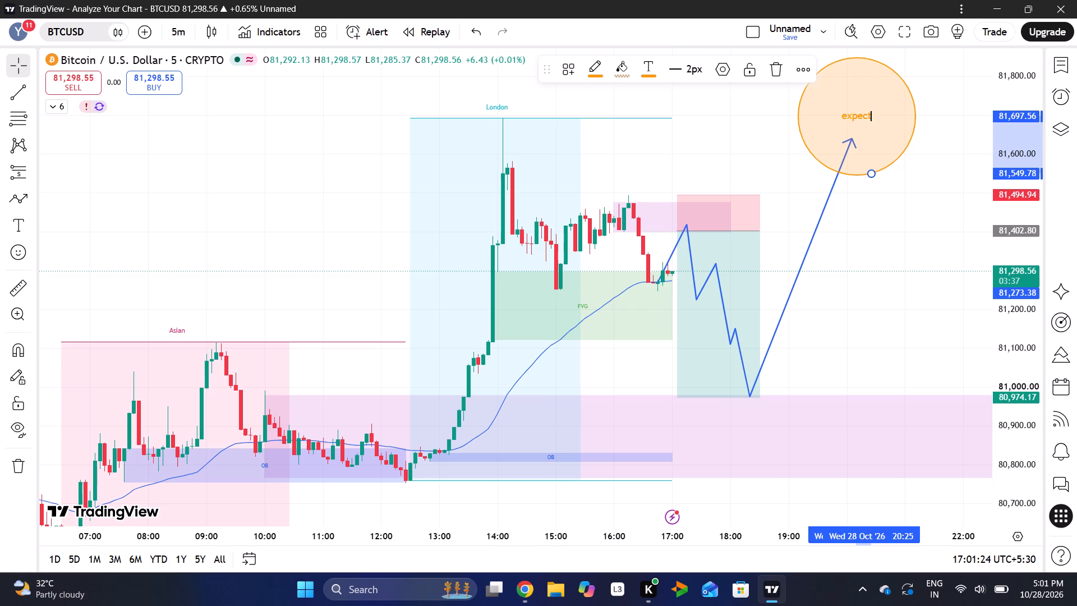
text(ation)
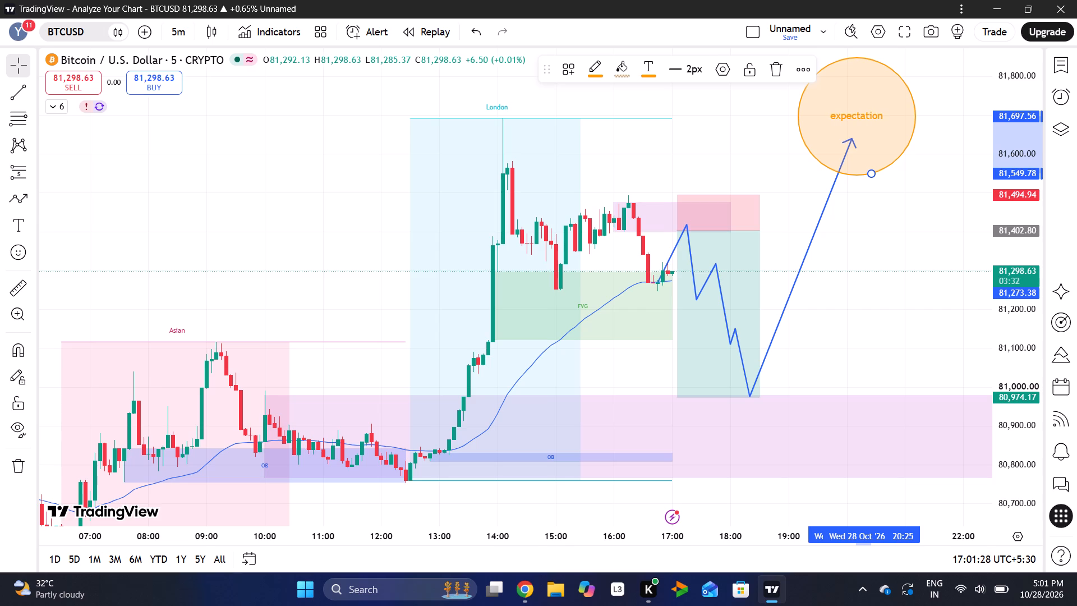
key(Return)
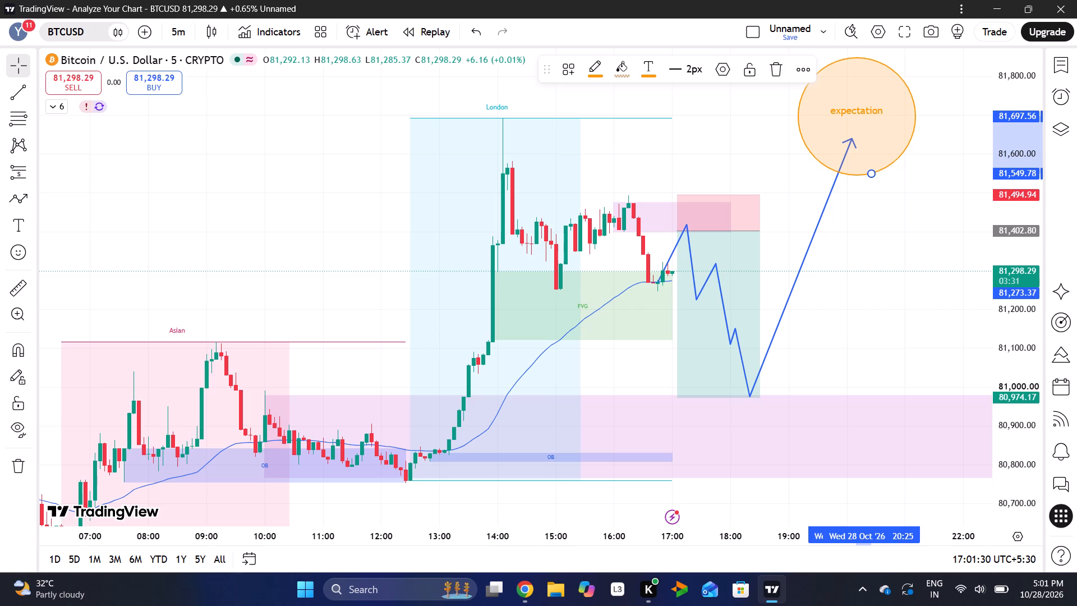
click(940, 223)
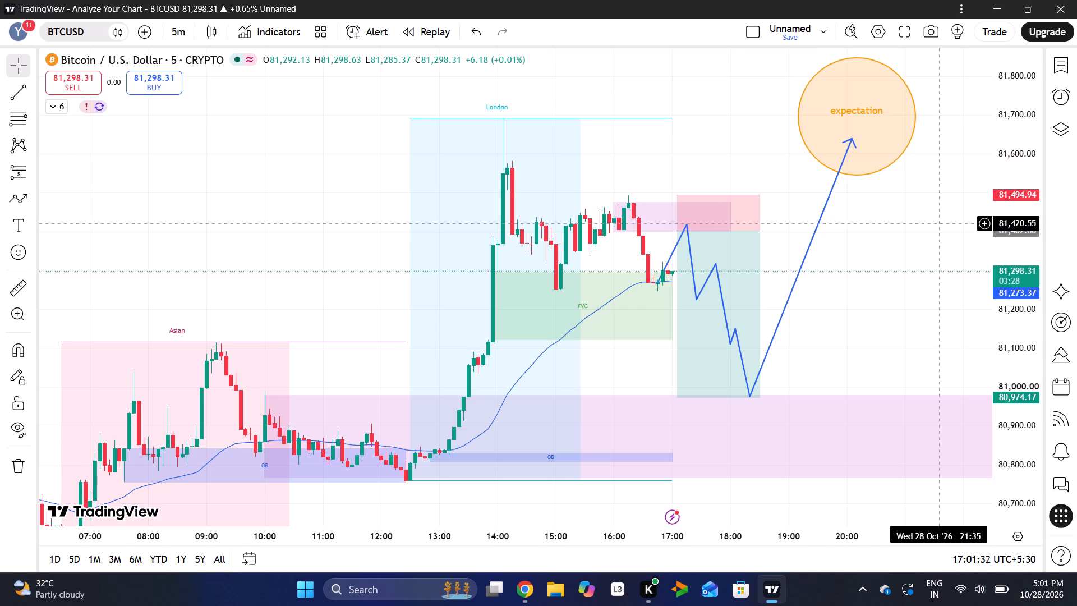
Draw a triangle beside the forecast path's final rise, with corners at about 81,151, 80,988 at 19:25 and 80,969 at 18:20.
drag(1019, 190, 1021, 295)
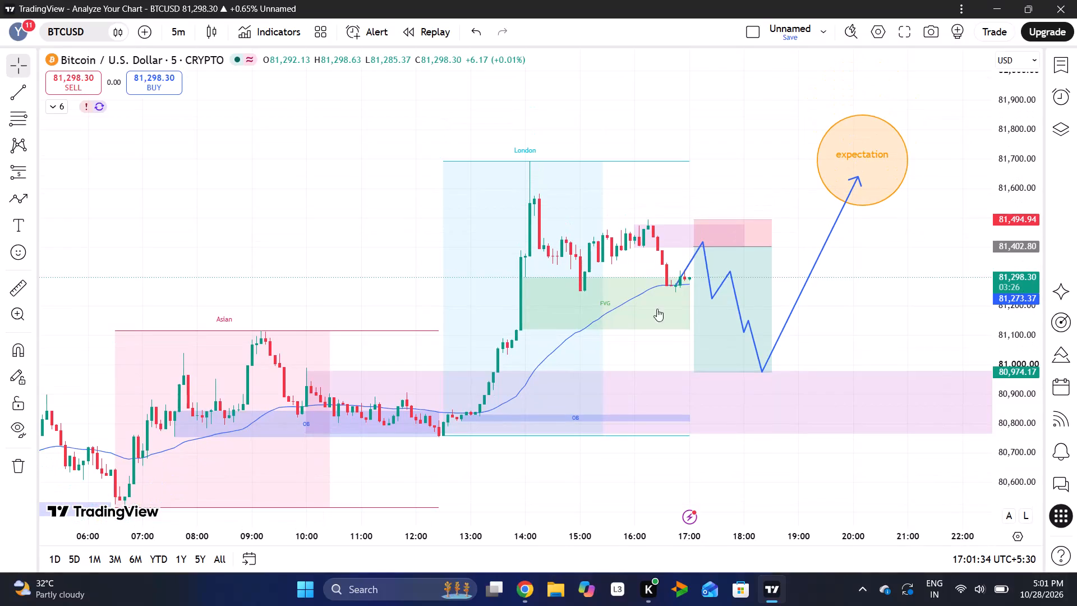
click(29, 201)
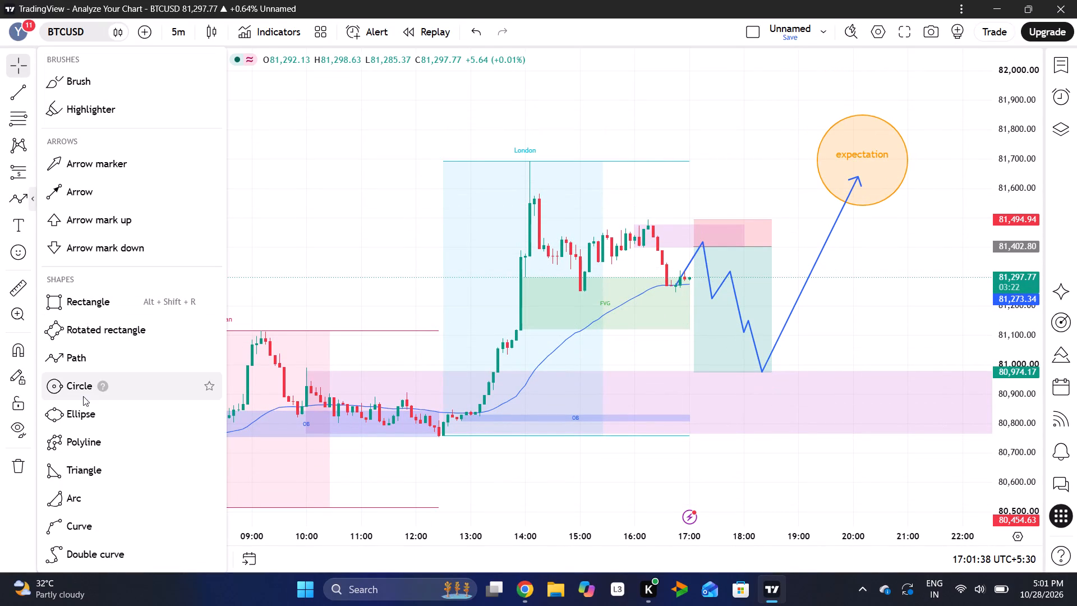
click(59, 479)
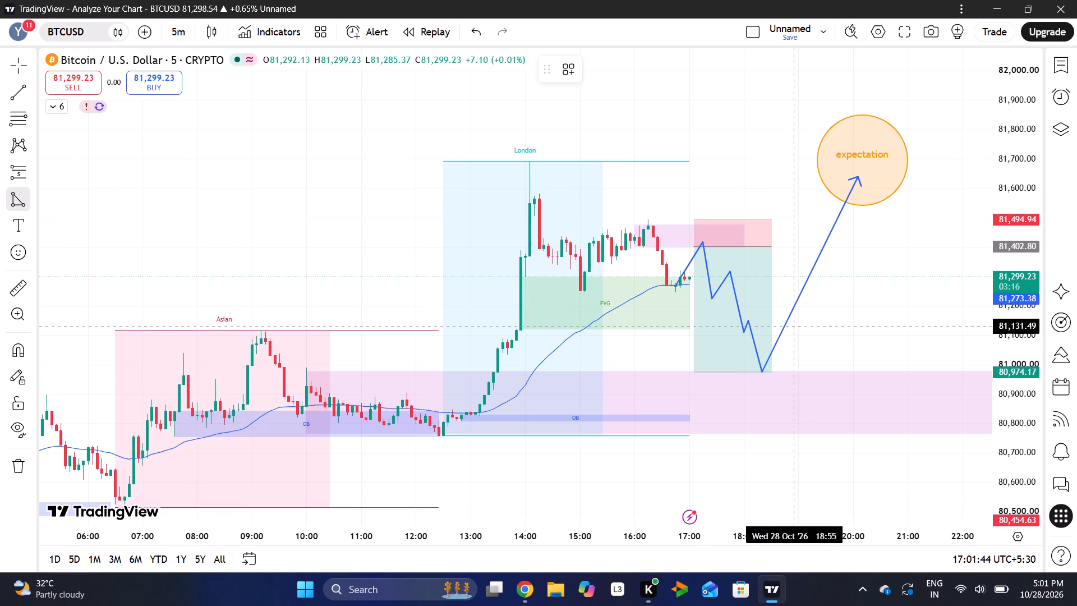
drag(791, 320, 823, 348)
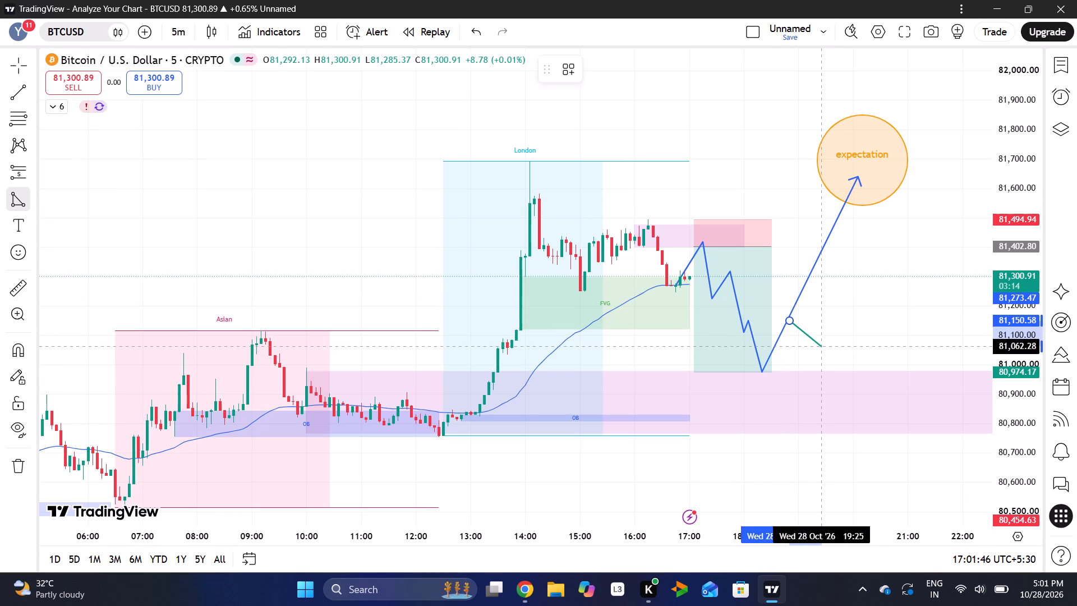
drag(823, 348, 821, 368)
click(821, 368)
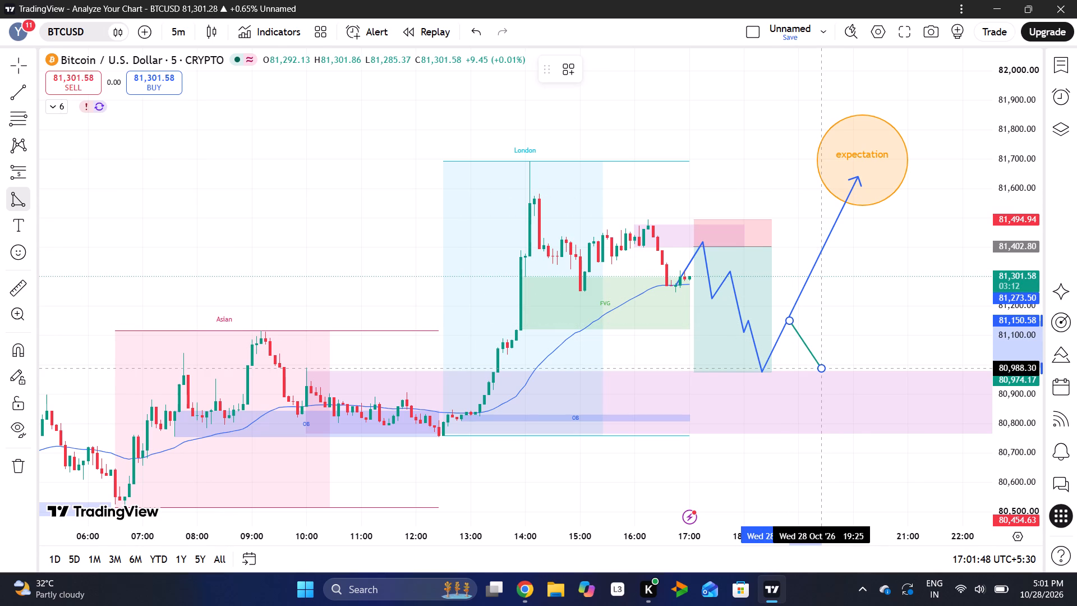
click(761, 373)
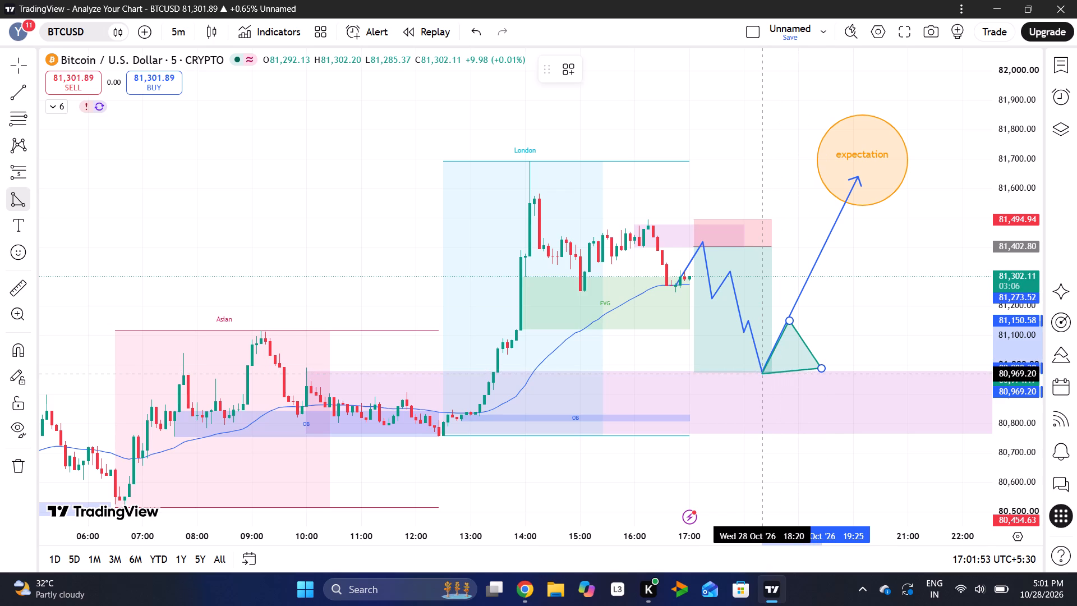
Reshape the triangle, moving its apex to the path's arrow tip at about 81,637 at 20:05 and levelling its base at about 80,969.
drag(790, 319, 802, 292)
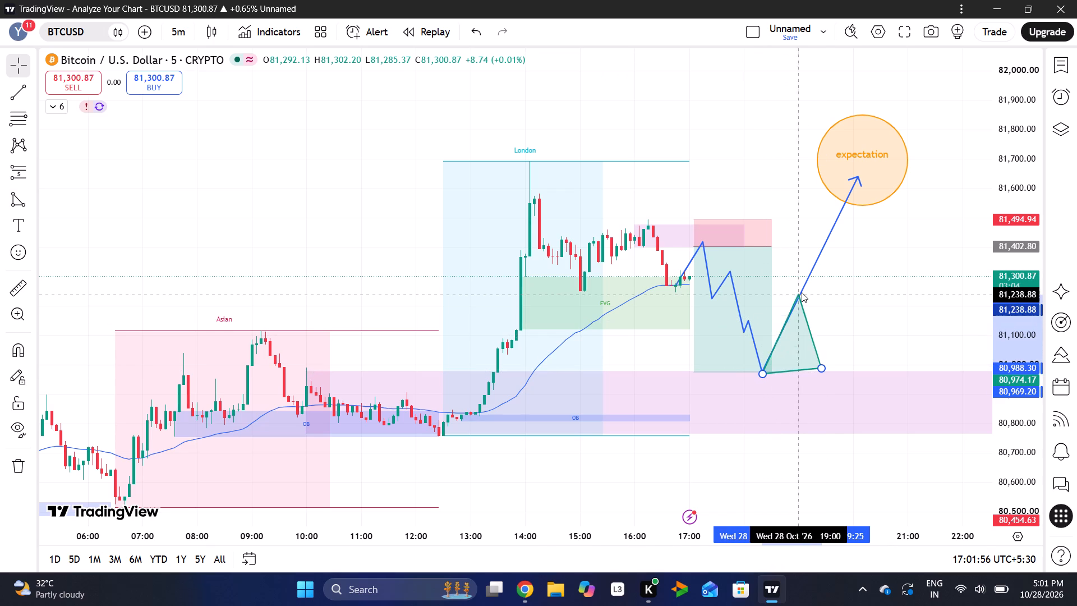
drag(802, 292, 832, 216)
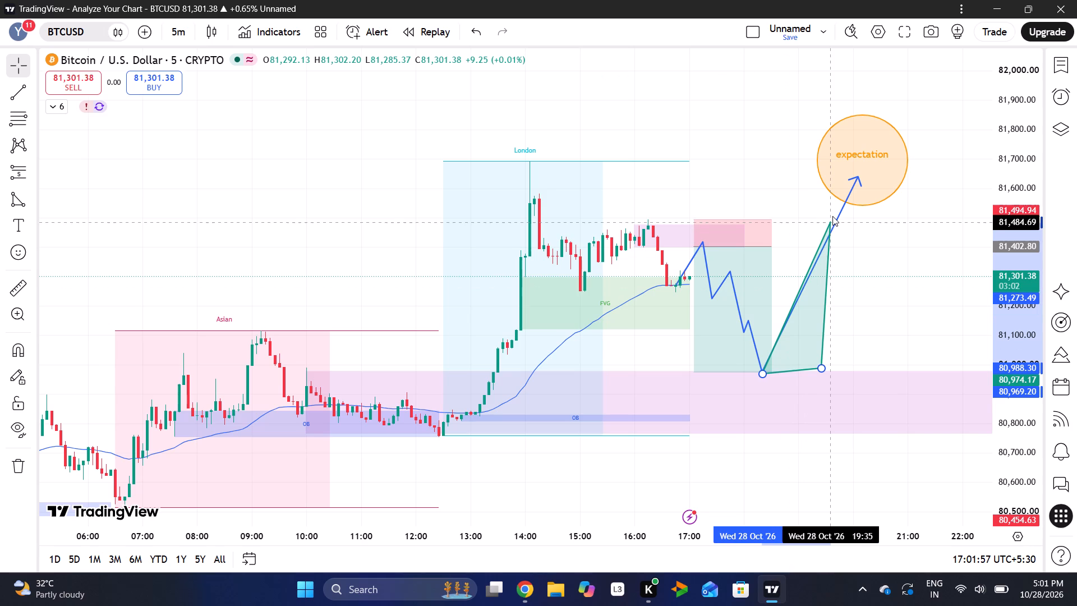
drag(832, 216, 858, 177)
click(858, 177)
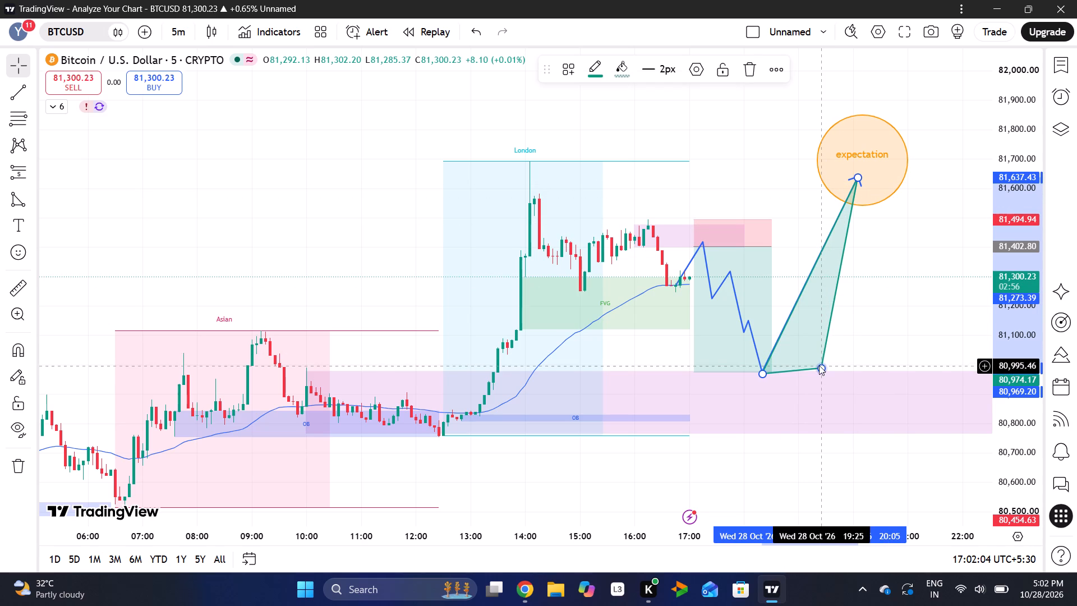
drag(819, 365, 822, 374)
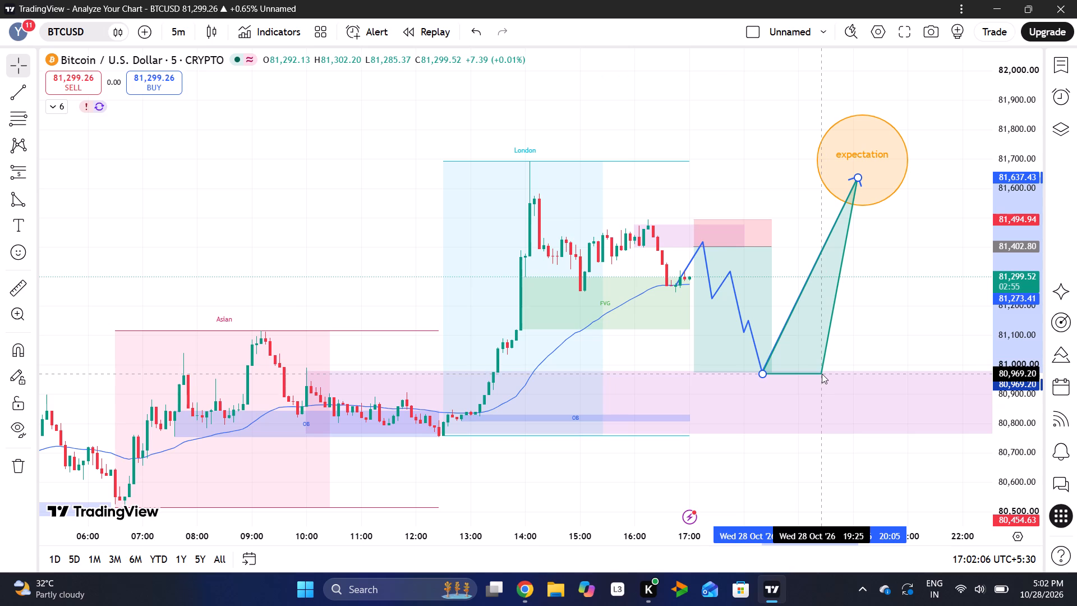
drag(822, 374, 823, 374)
click(884, 295)
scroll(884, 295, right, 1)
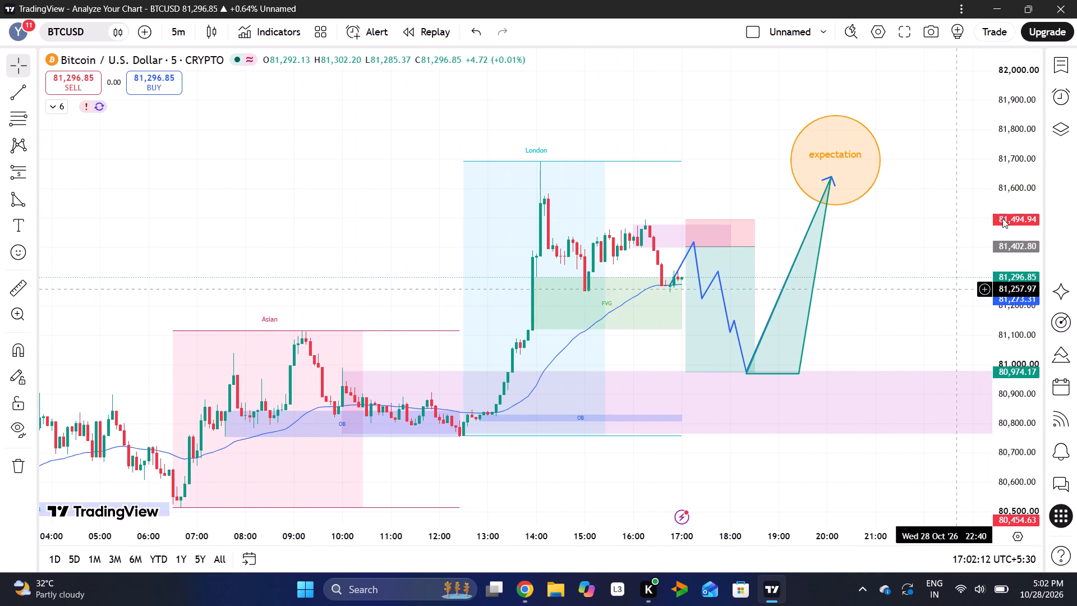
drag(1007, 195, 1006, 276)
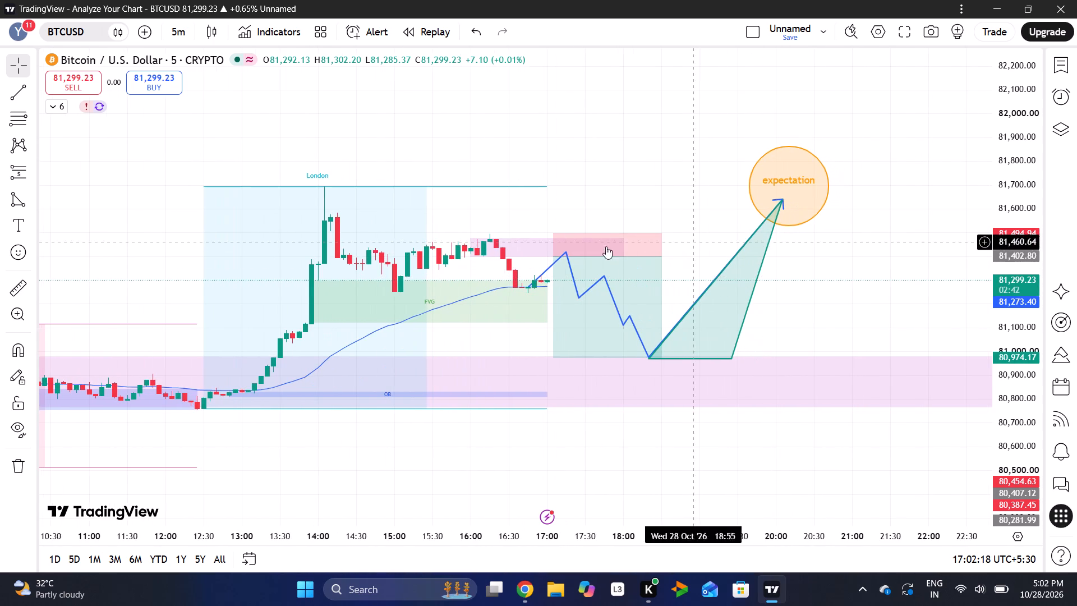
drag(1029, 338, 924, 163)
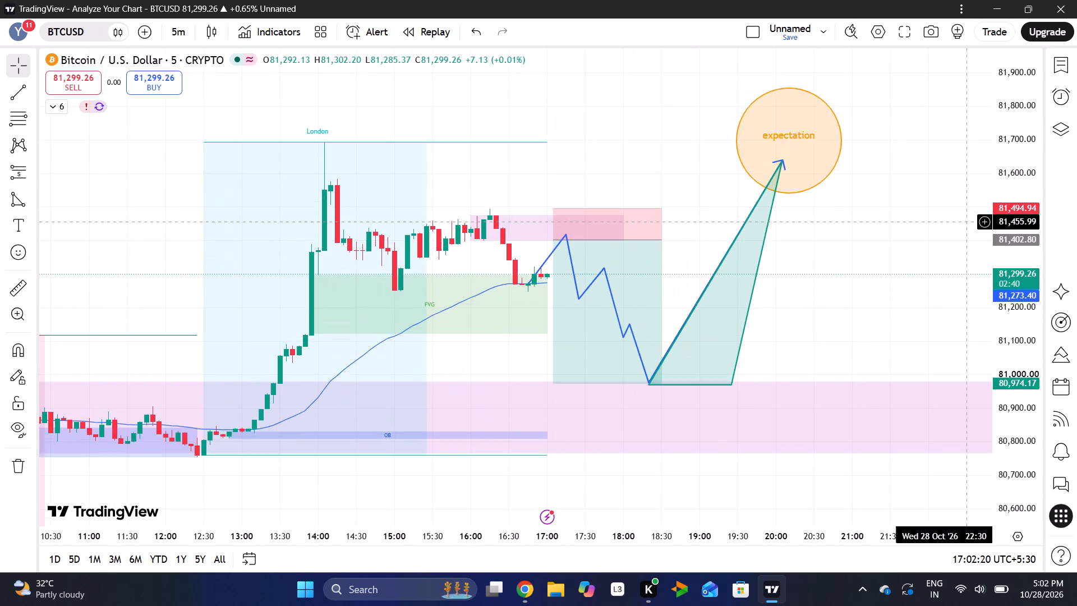
Move the BTCUSD forecast path's starting point to 16:50 at about 81,252.
drag(924, 163, 799, 19)
scroll(629, 289, right, 1)
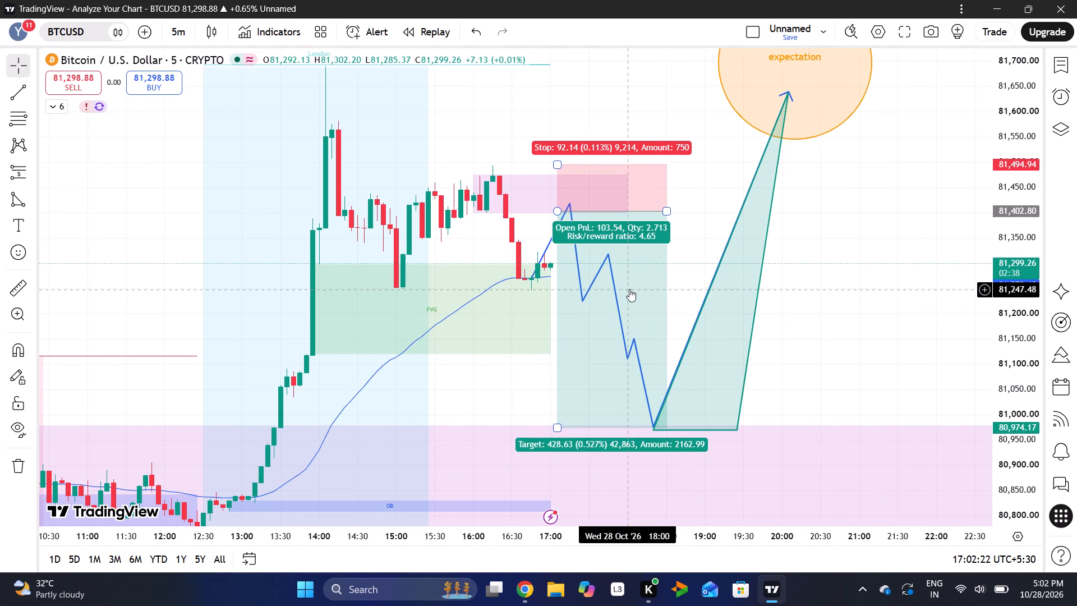
scroll(629, 289, right, 1)
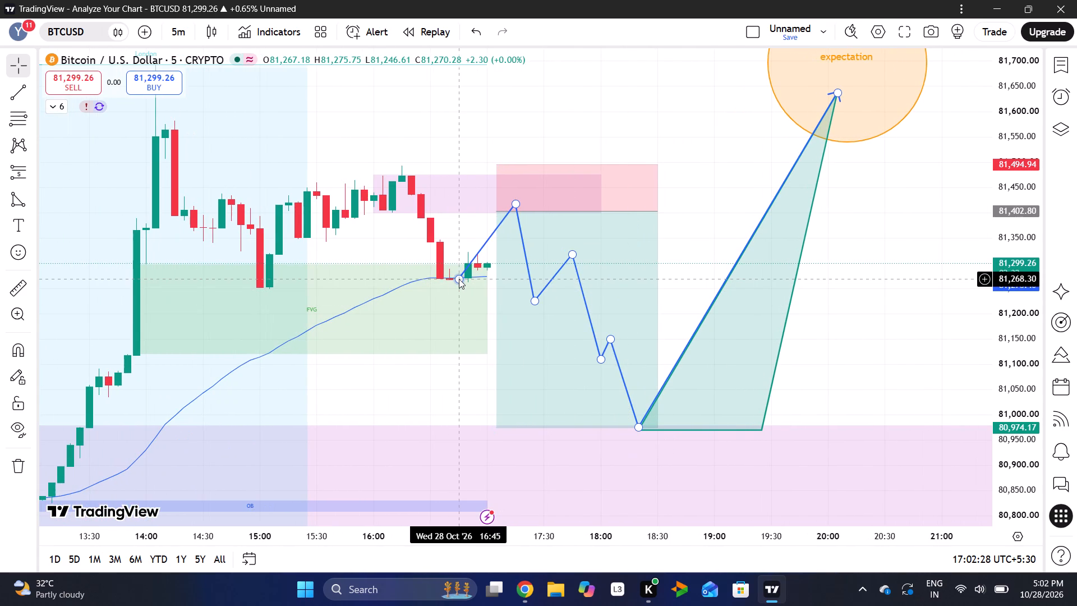
drag(459, 279, 464, 287)
click(688, 223)
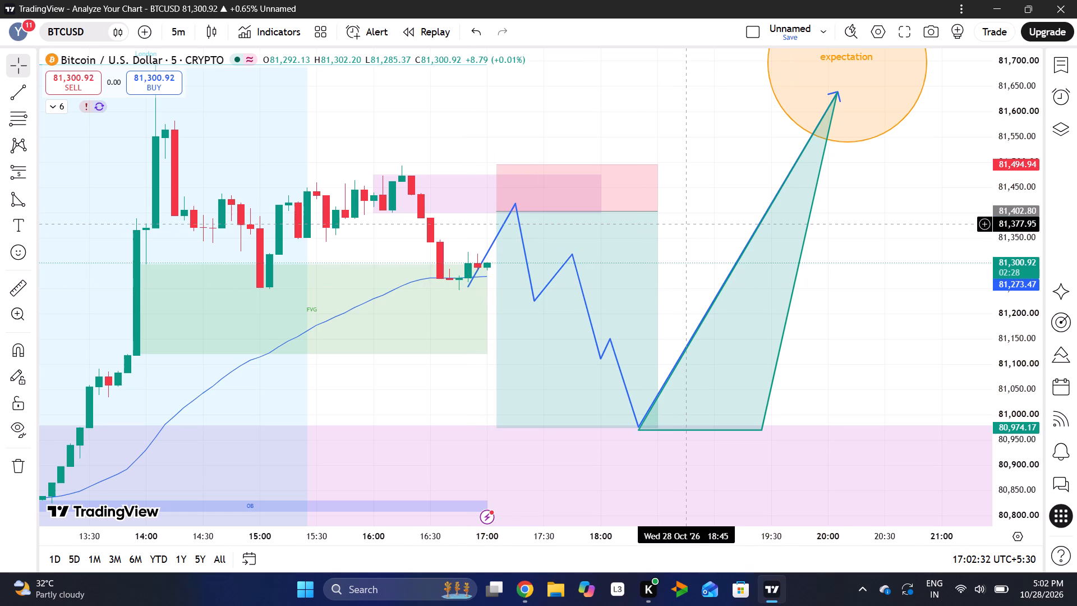
Examine the recent candles against the FVG zone, the short setup and the forecast path on the 5-minute chart.
drag(396, 370, 415, 368)
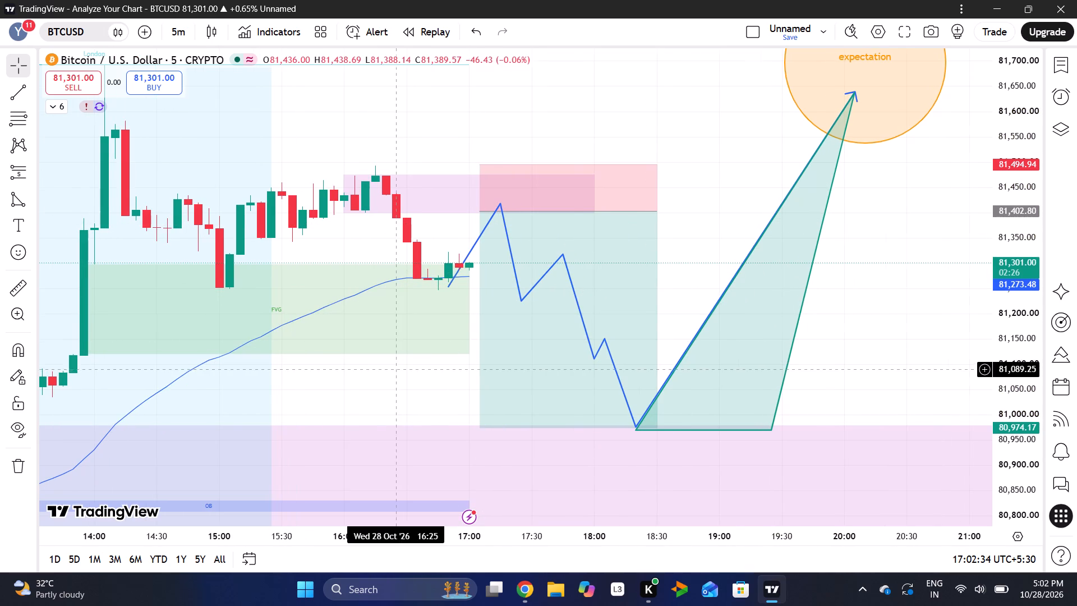
drag(415, 368, 587, 371)
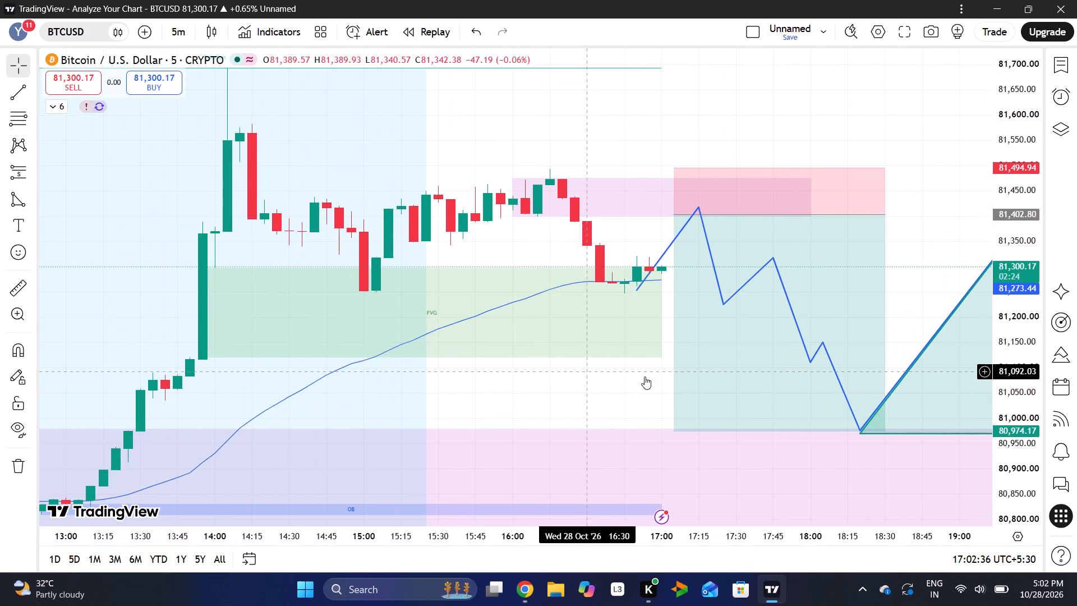
drag(1008, 343, 957, 192)
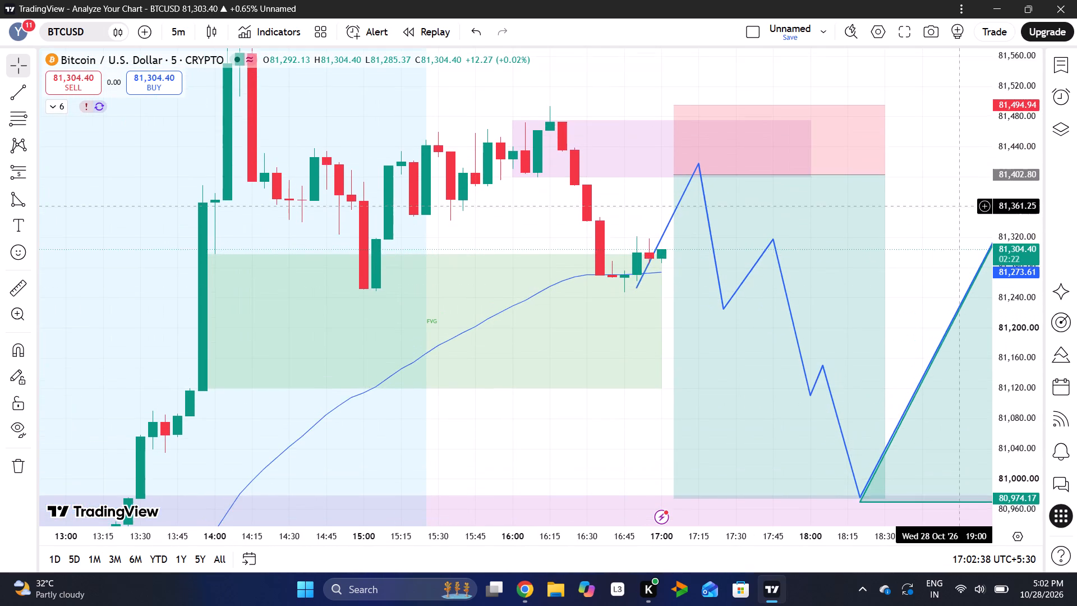
drag(957, 192, 951, 158)
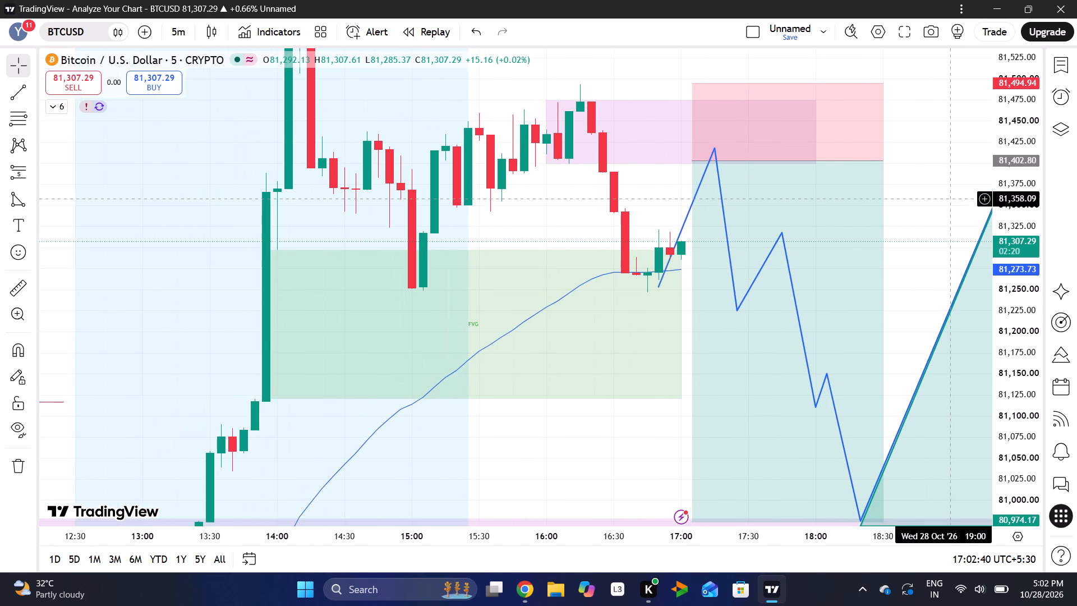
drag(947, 198, 862, 247)
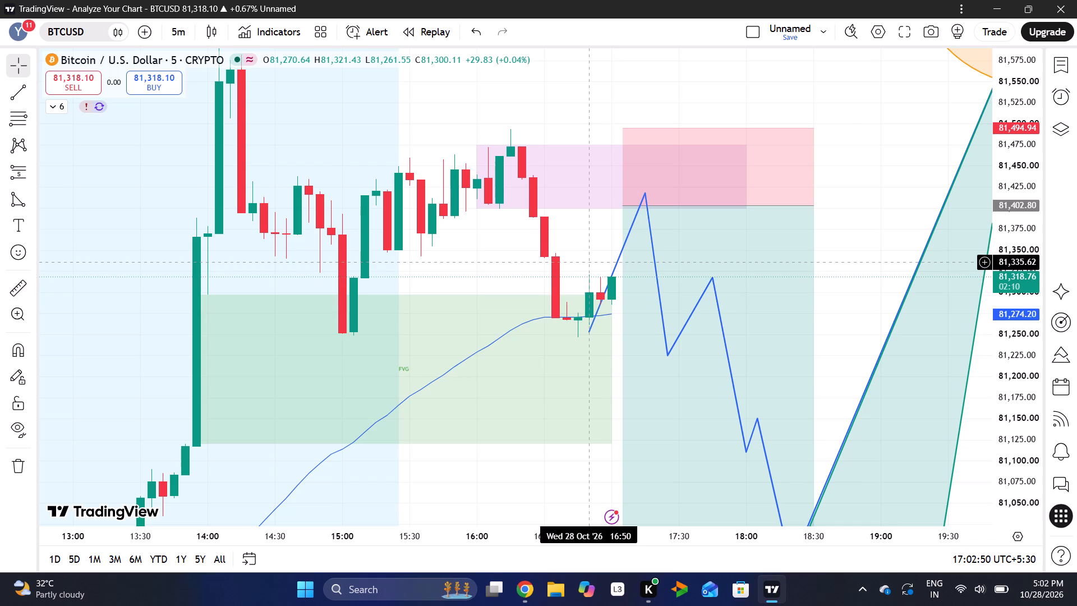
drag(563, 259, 627, 245)
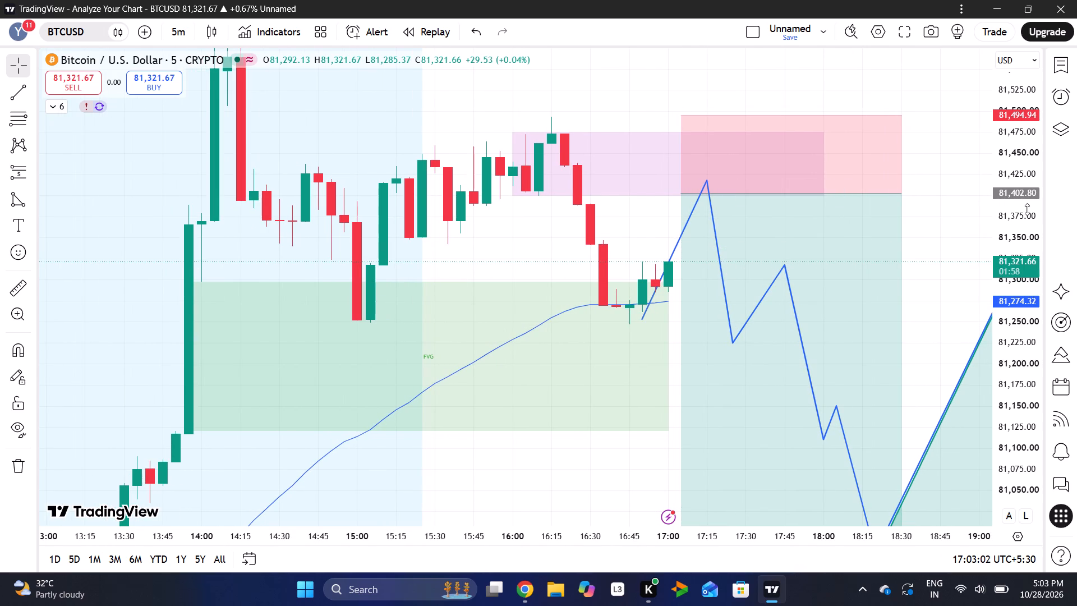
drag(1027, 209, 1024, 230)
drag(945, 232, 857, 214)
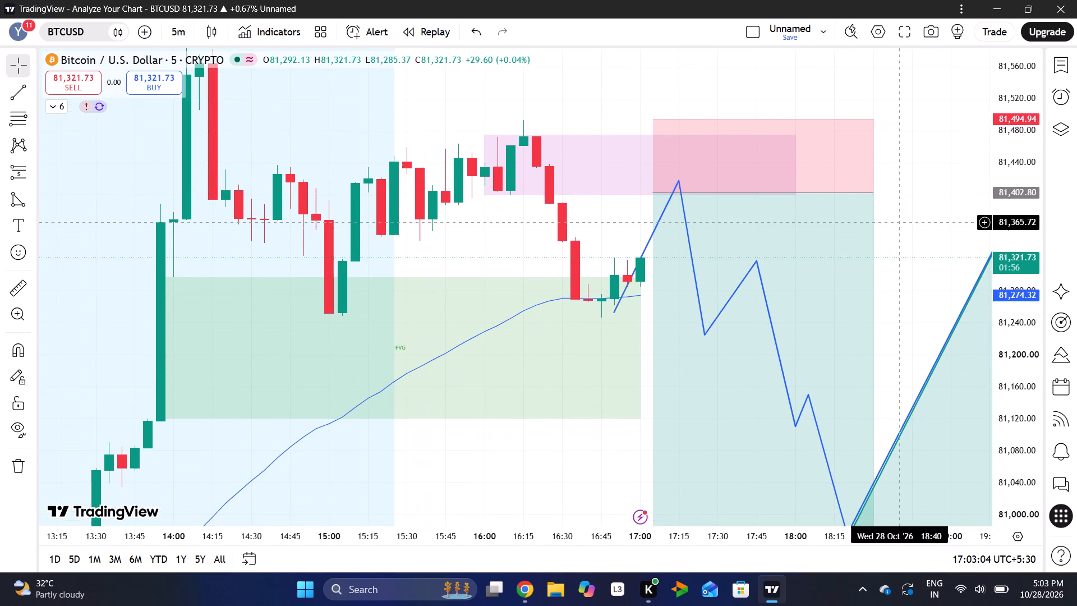
drag(857, 214, 790, 203)
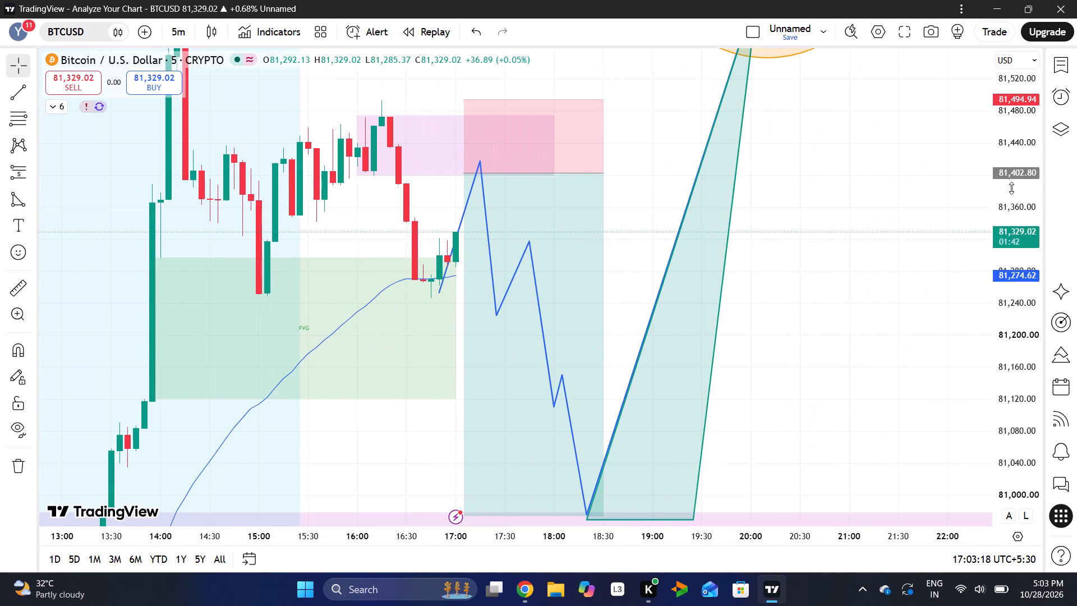
drag(1011, 188, 1013, 209)
Check the short setup and forecast path on the 15-minute interval and return to the 5-minute interval.
click(176, 33)
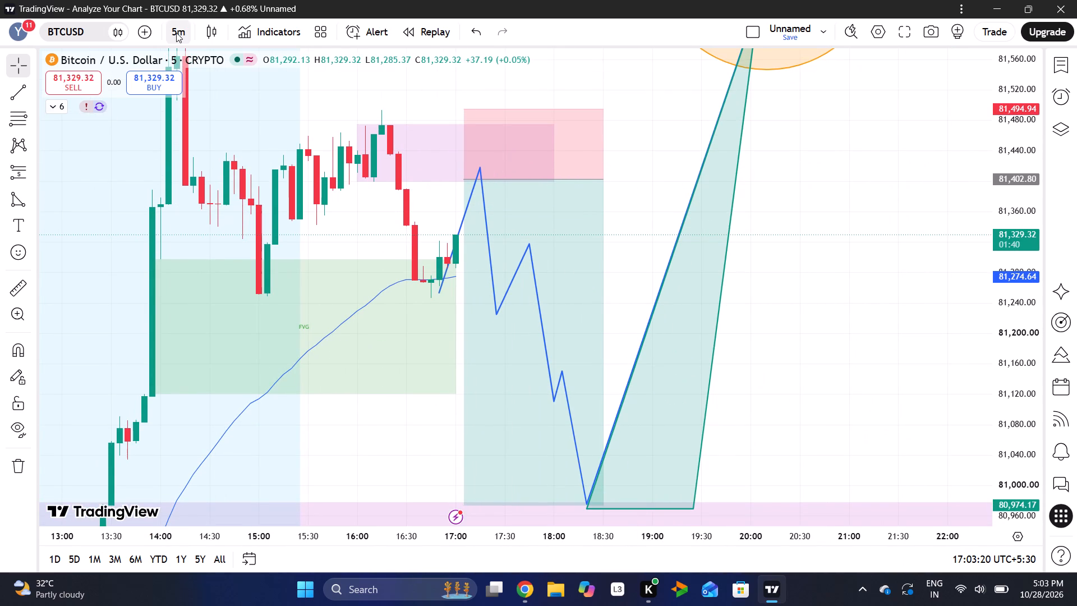
click(202, 245)
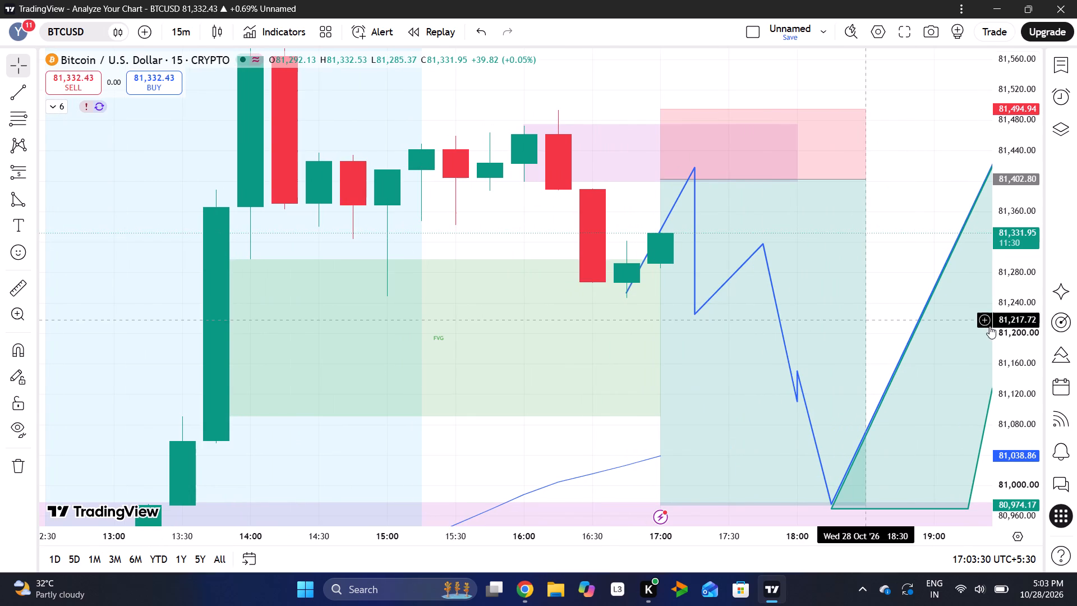
drag(1019, 341, 1047, 229)
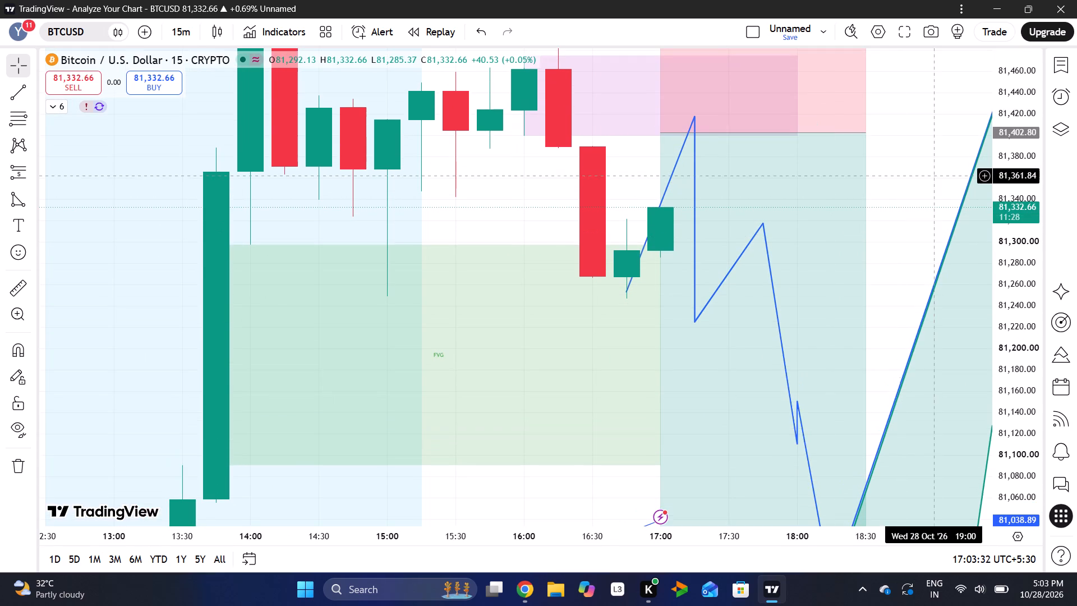
drag(920, 170, 816, 330)
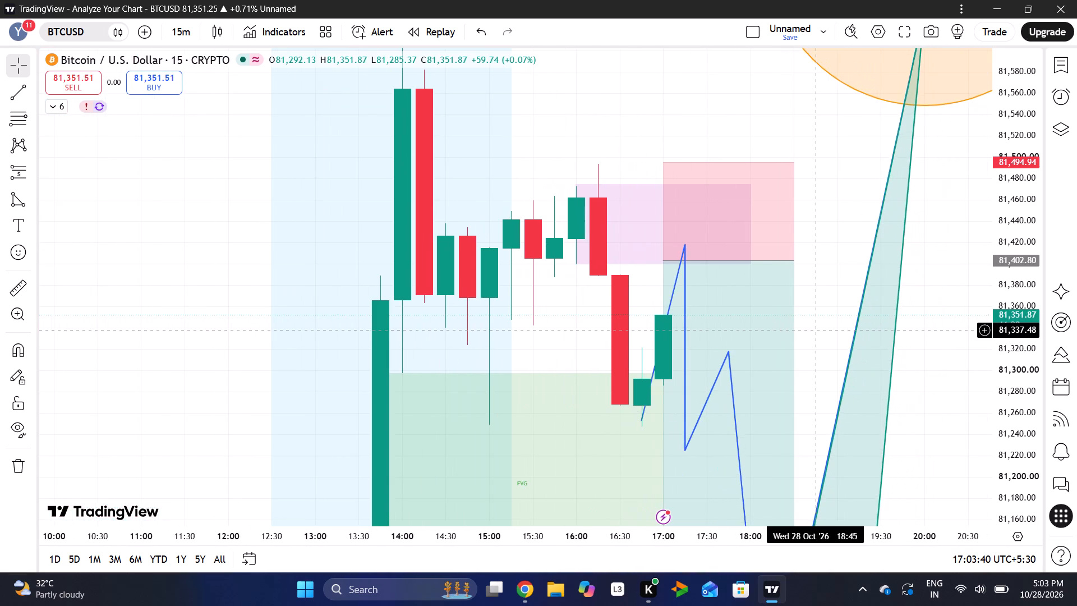
drag(1016, 260, 994, 384)
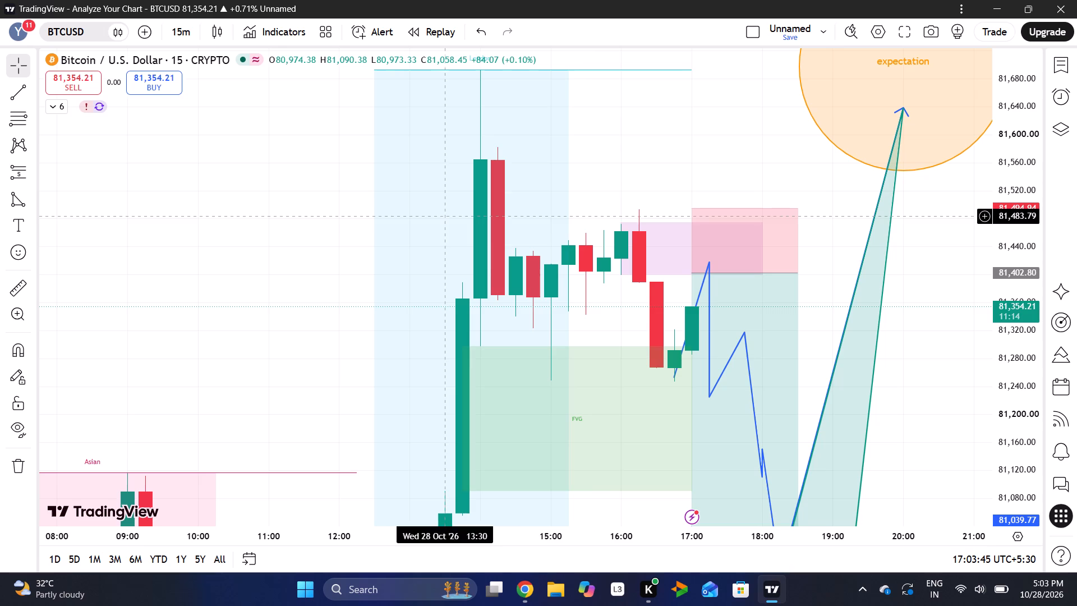
click(183, 33)
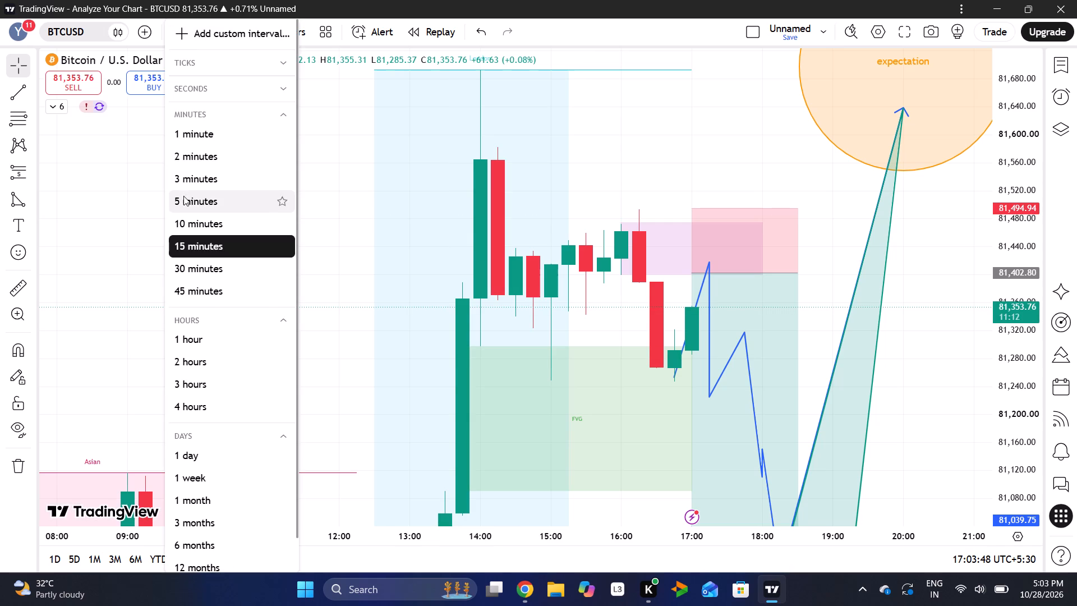
click(183, 196)
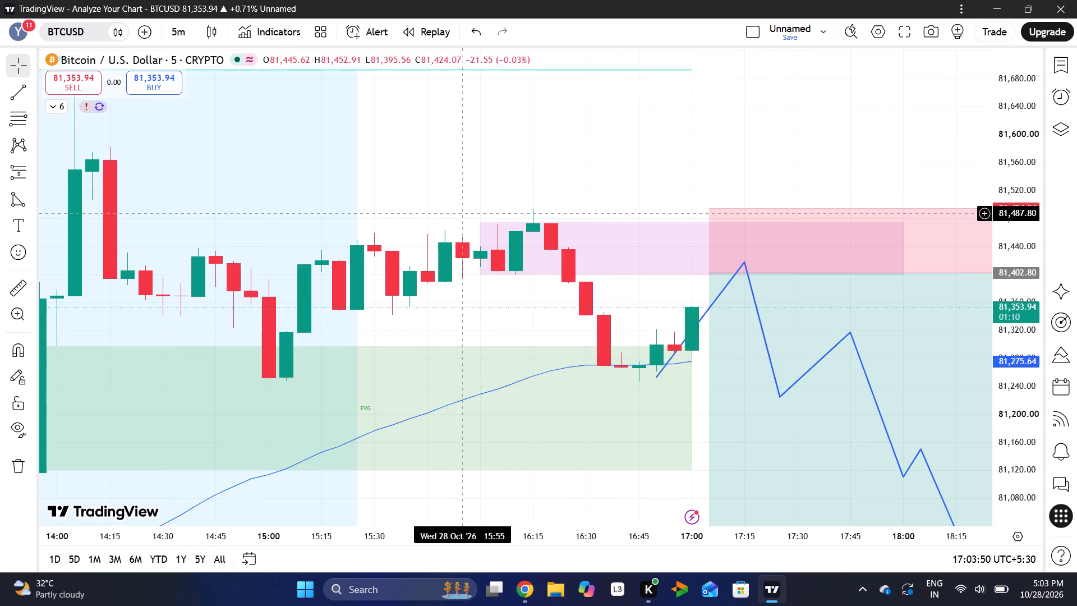
Shorten the purple zone overlapping the short position's stop area so its right edge ends at 17:15.
drag(1029, 296, 1045, 62)
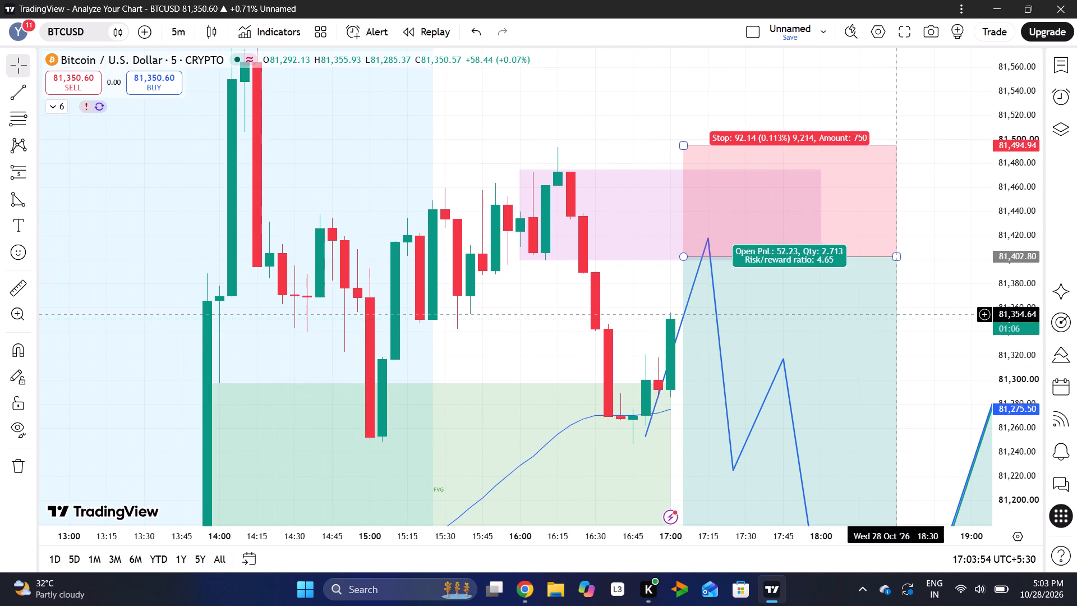
drag(818, 215, 707, 305)
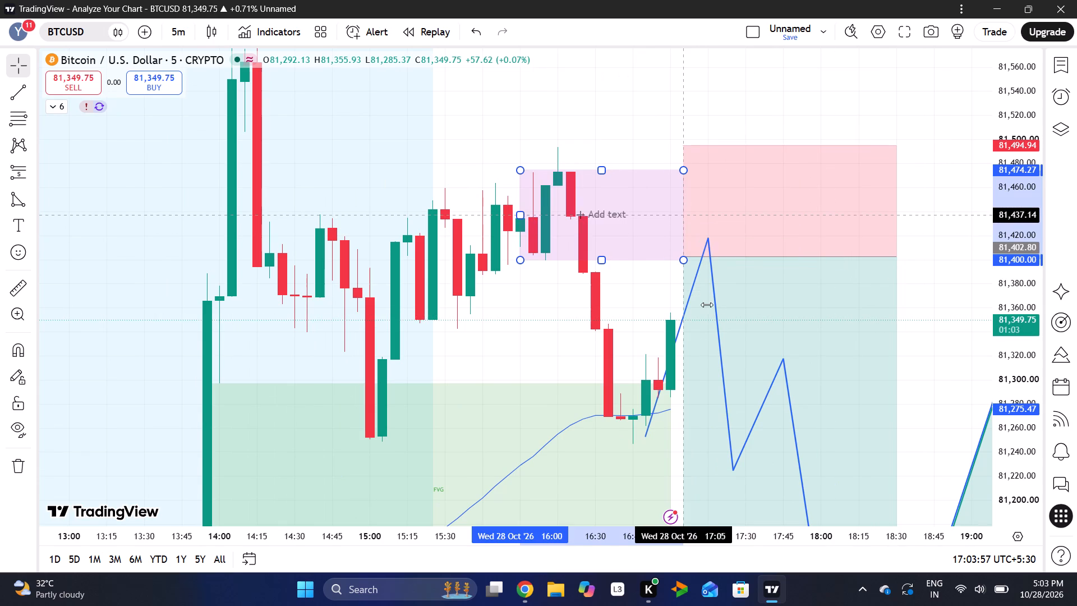
drag(707, 305, 709, 314)
click(968, 258)
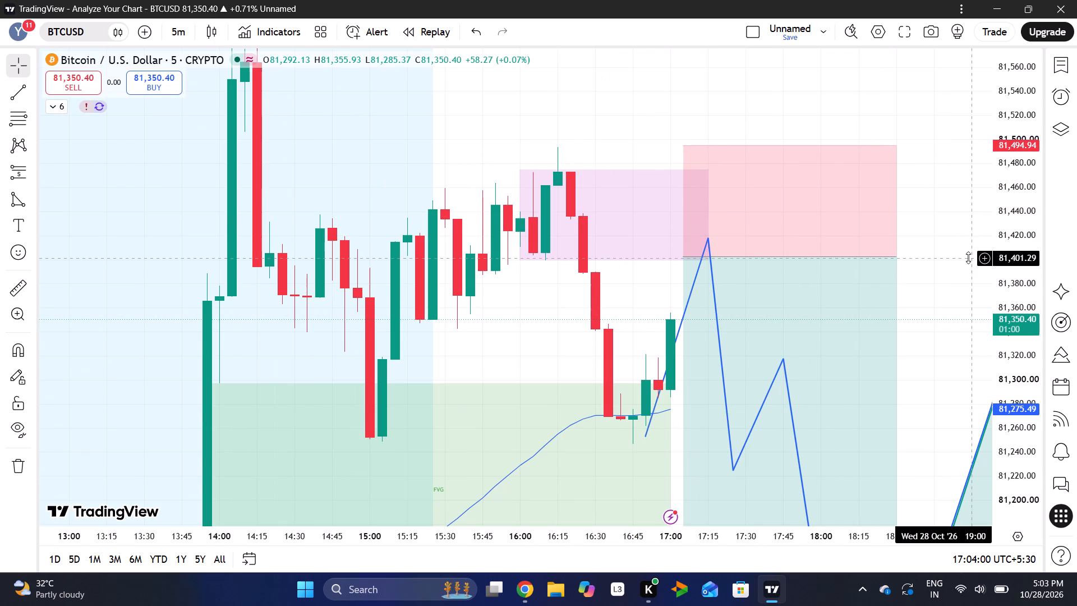
Move the triangle's lower-left corner onto the forecast path's low at 18:20, at about 80,976.
drag(1021, 185, 1028, 286)
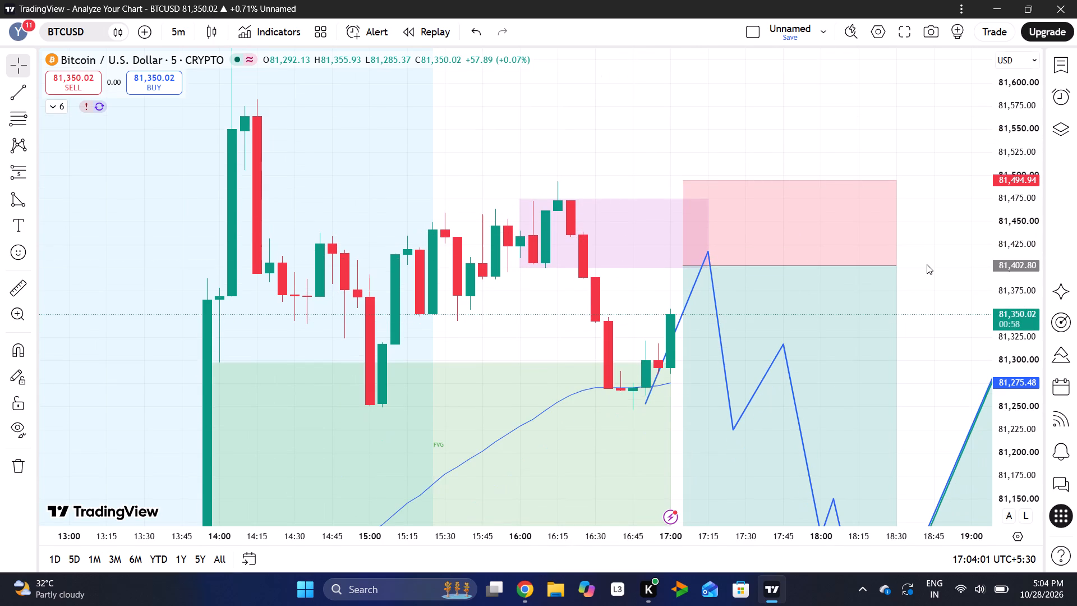
drag(938, 307, 867, 240)
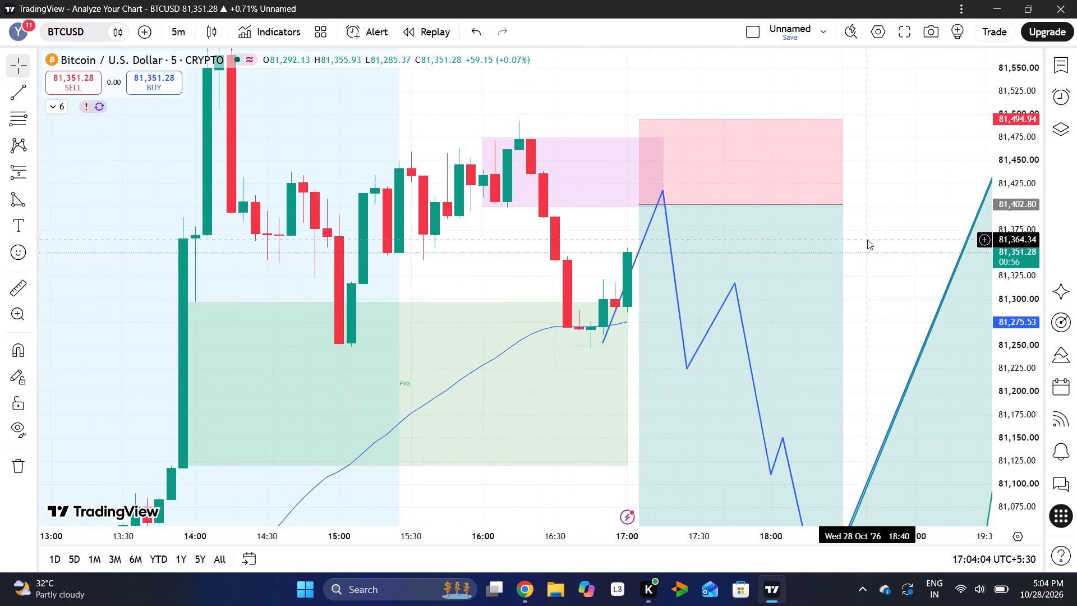
drag(1020, 195, 1034, 305)
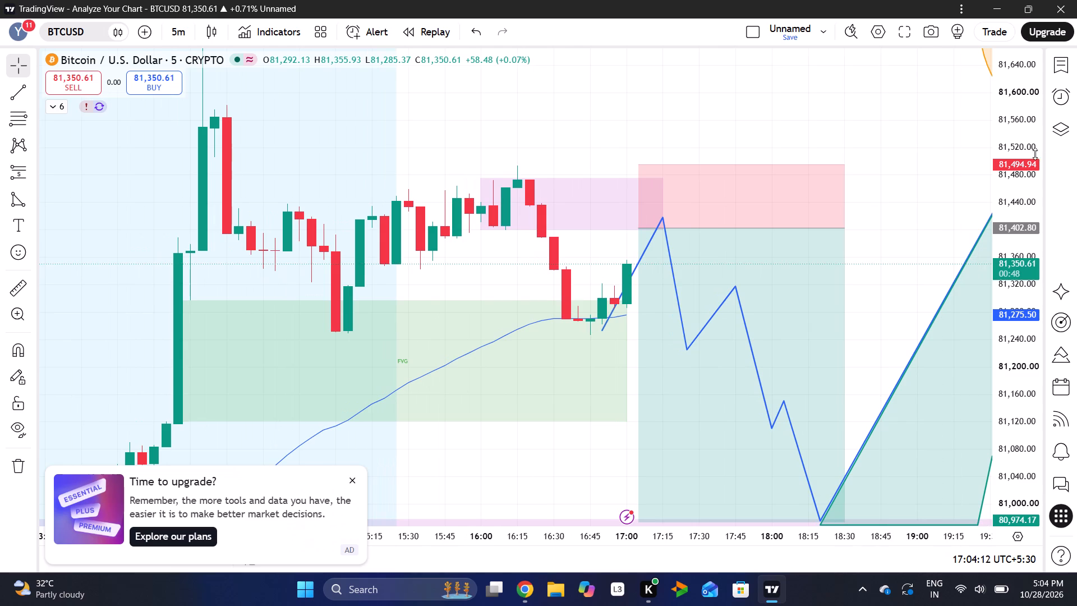
drag(1019, 142, 1016, 257)
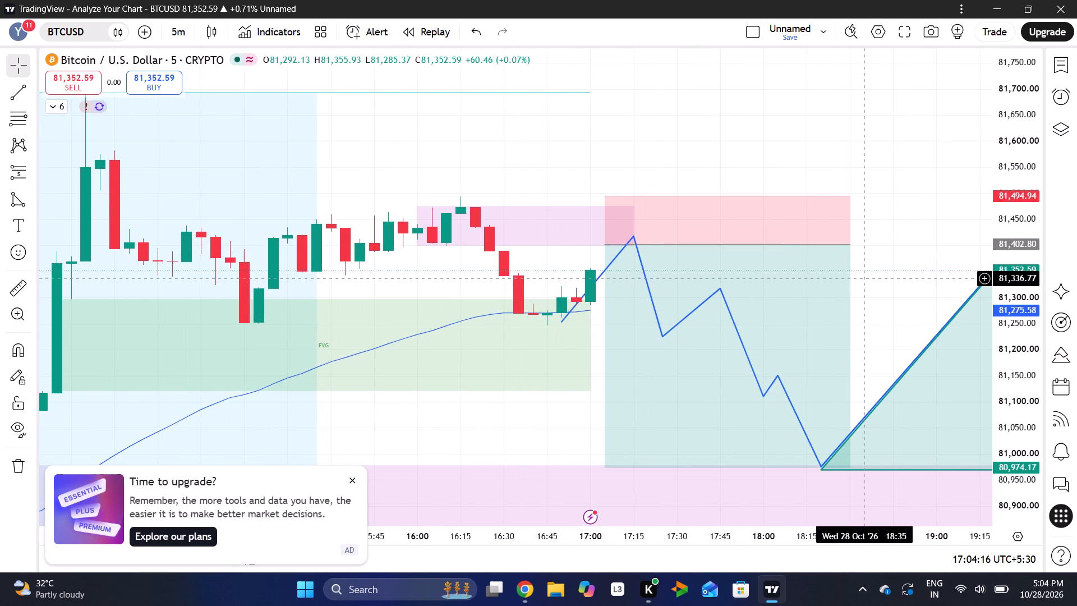
drag(871, 281, 865, 227)
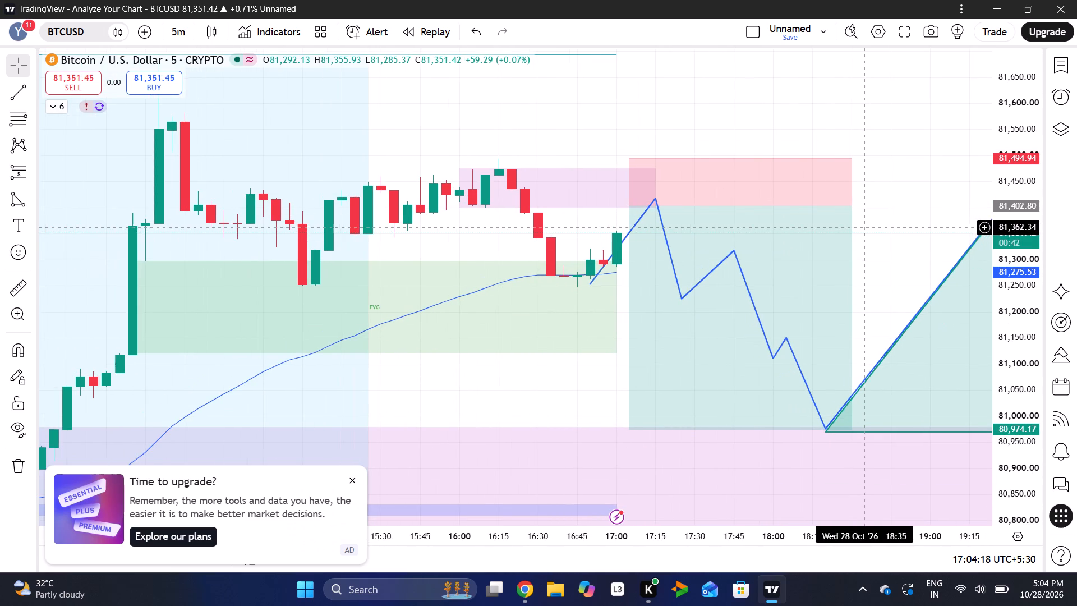
drag(873, 260, 825, 206)
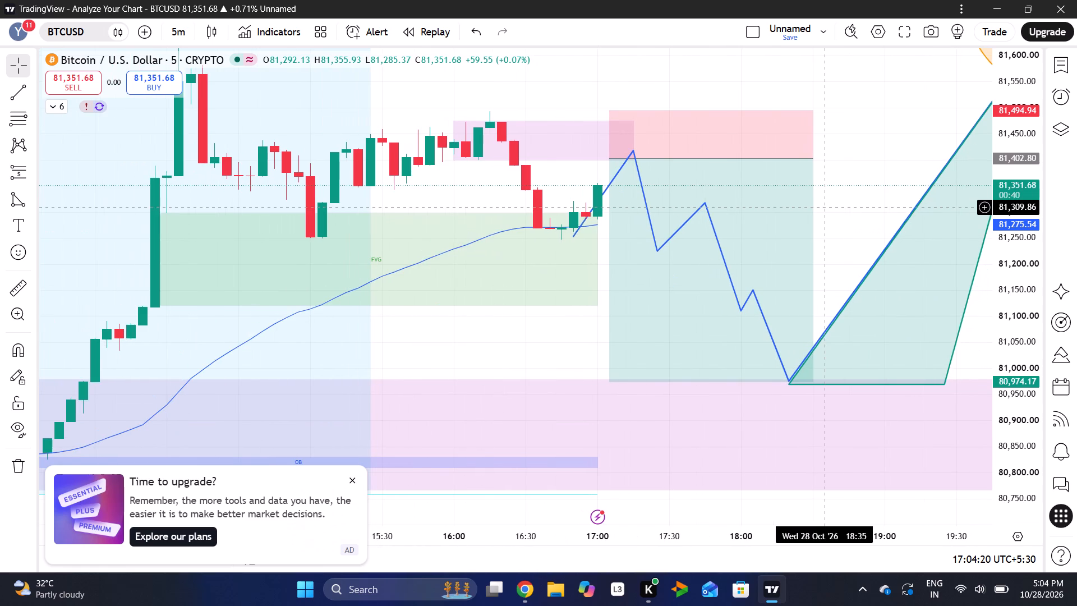
drag(1011, 168, 1004, 205)
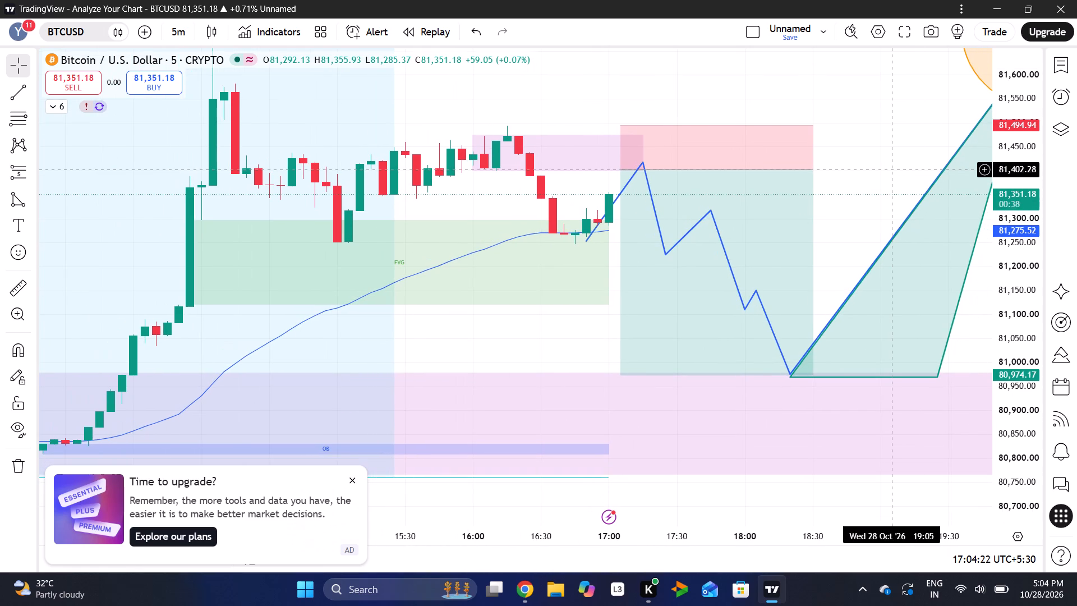
drag(892, 169, 780, 167)
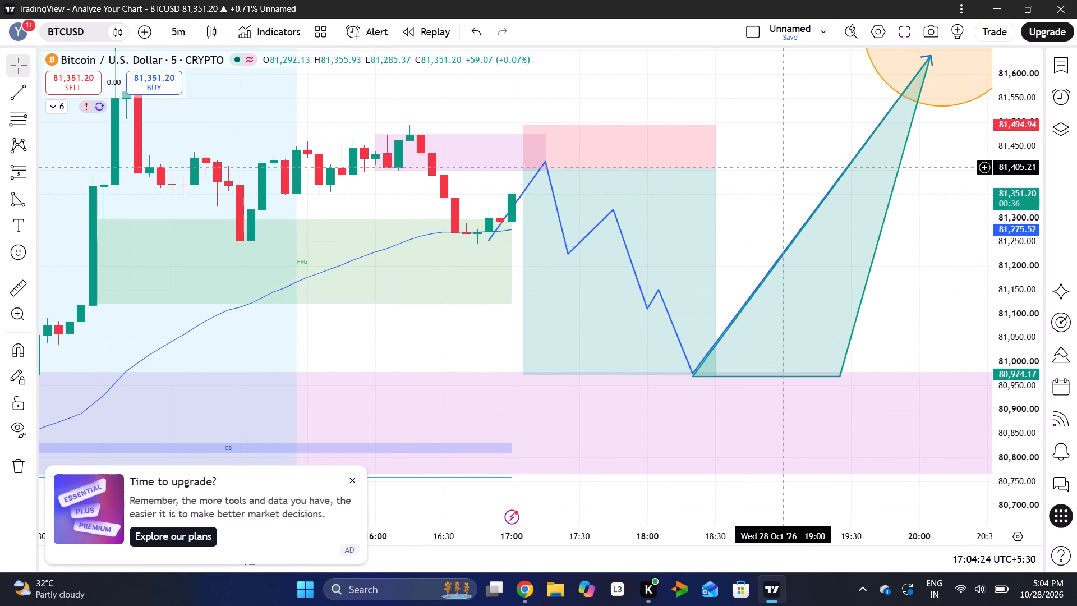
click(692, 376)
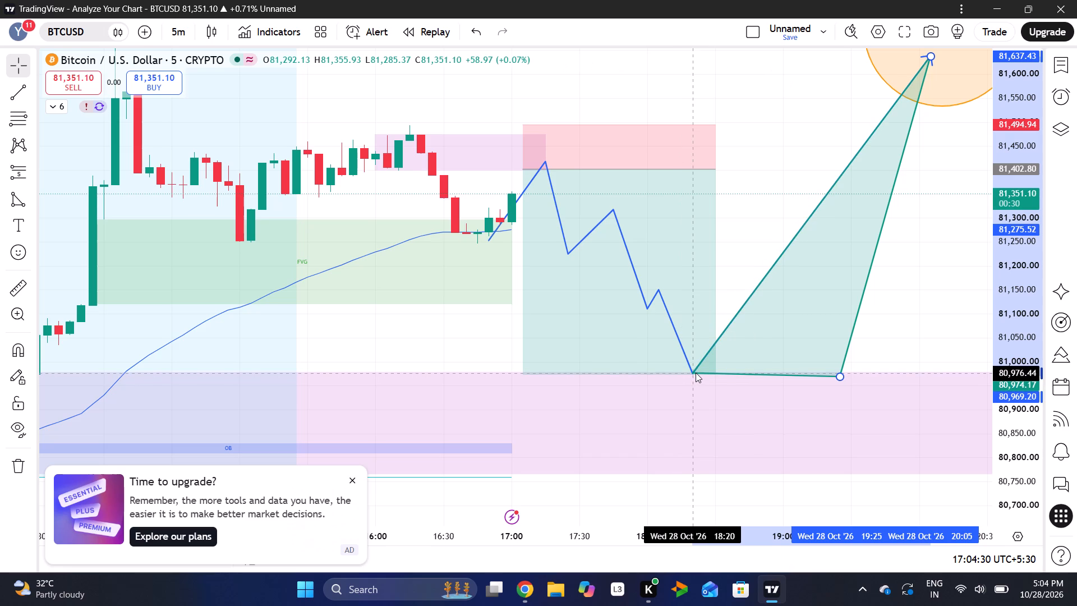
click(878, 292)
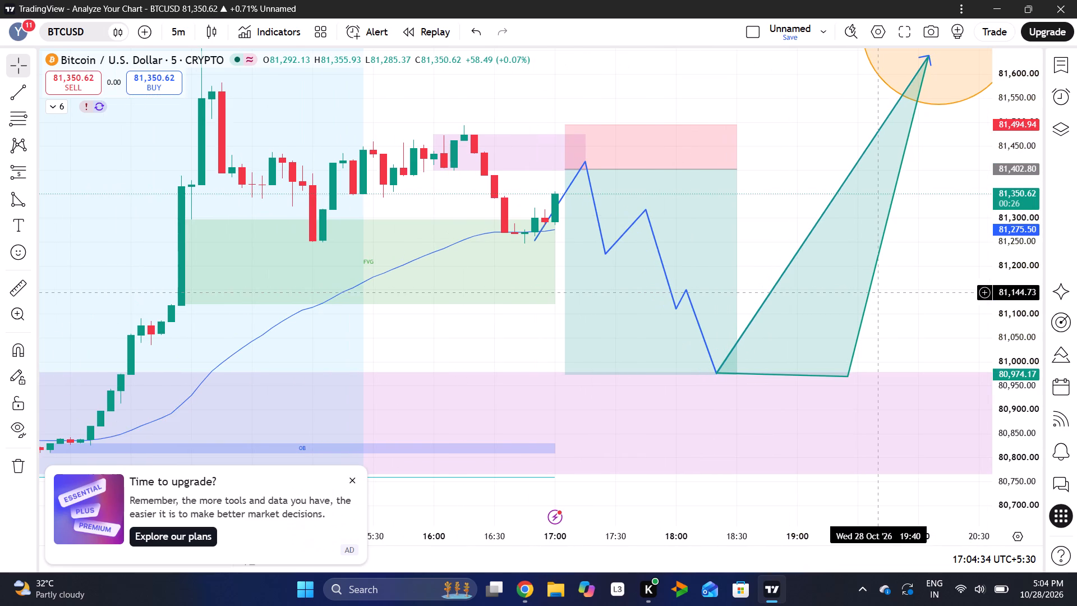
Shift the whole triangle right of the forecast path, with its base corners at 18:45 and 19:50 and apex at about 81,630 at 20:30.
drag(777, 189, 657, 244)
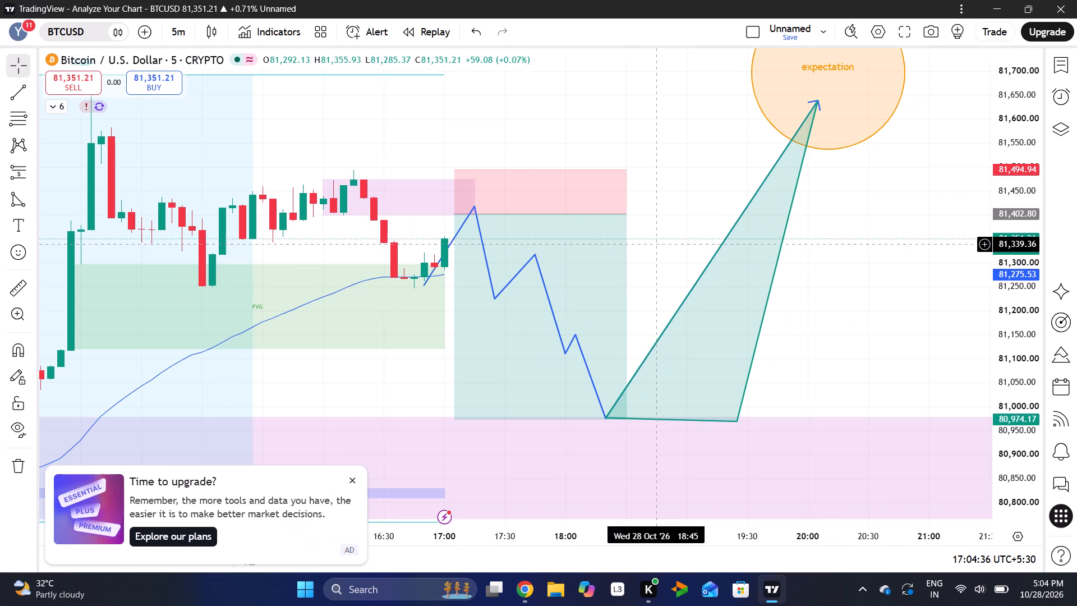
drag(691, 294, 730, 299)
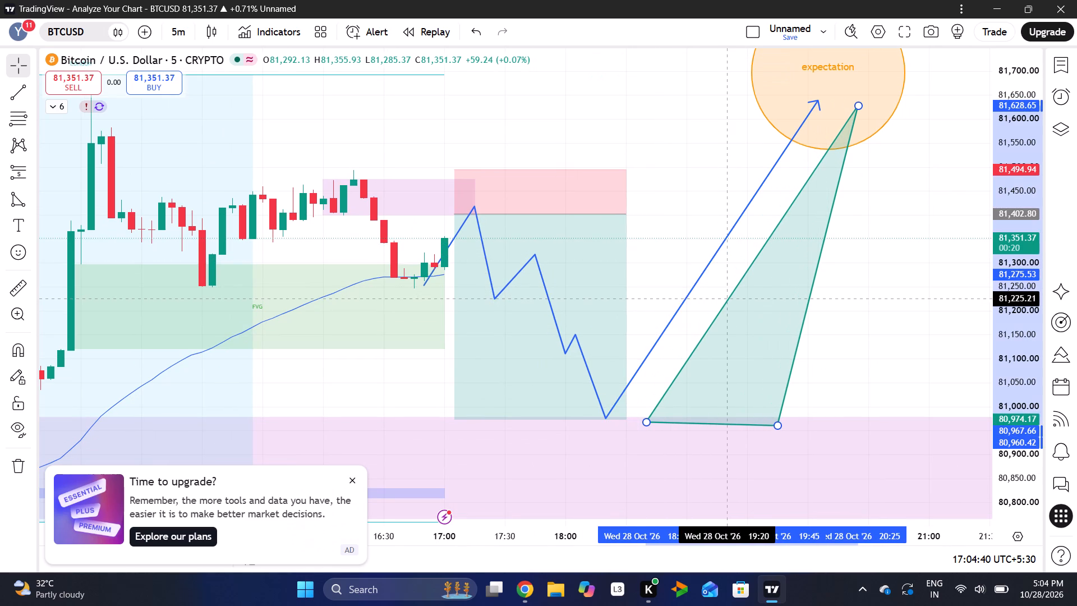
drag(730, 299, 737, 297)
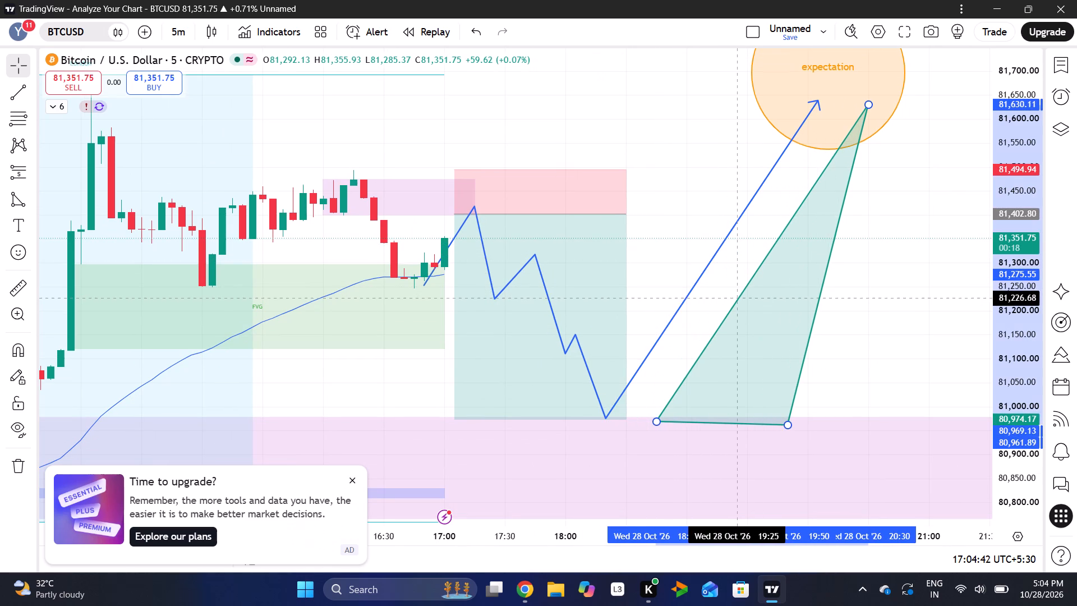
drag(737, 297, 737, 298)
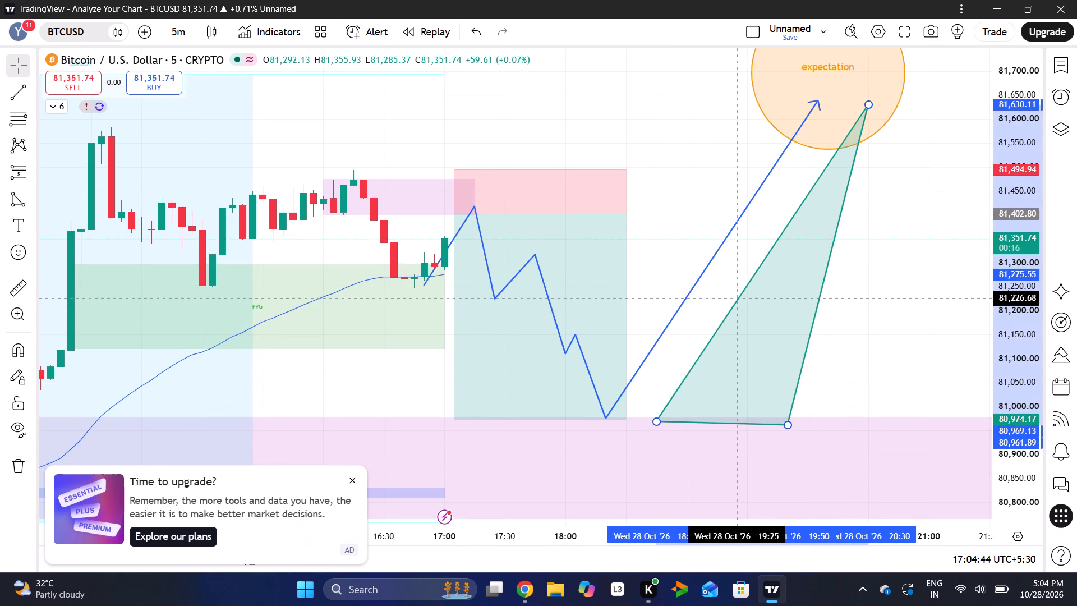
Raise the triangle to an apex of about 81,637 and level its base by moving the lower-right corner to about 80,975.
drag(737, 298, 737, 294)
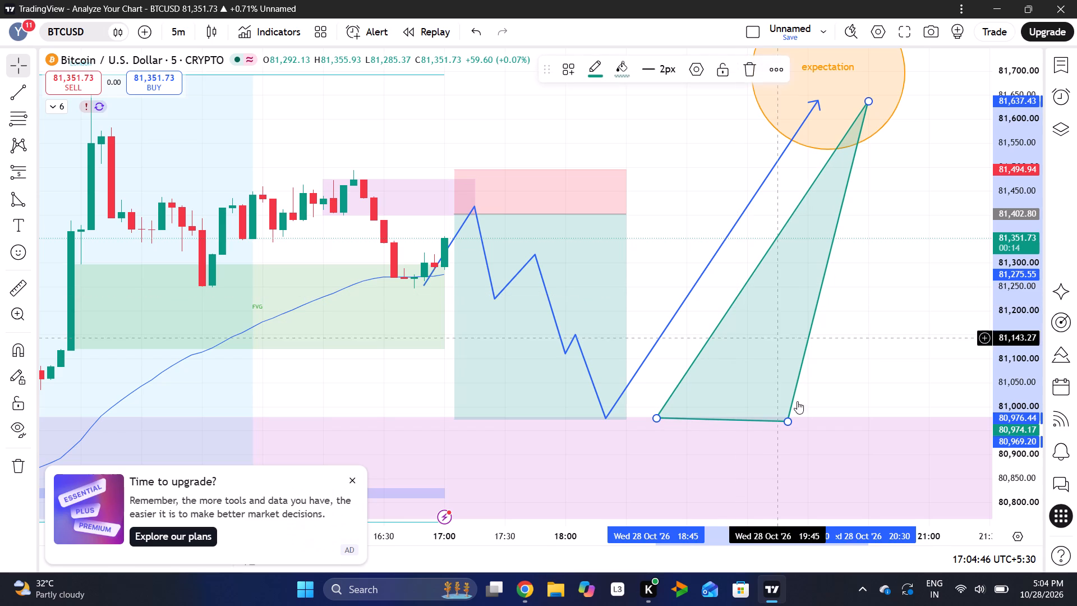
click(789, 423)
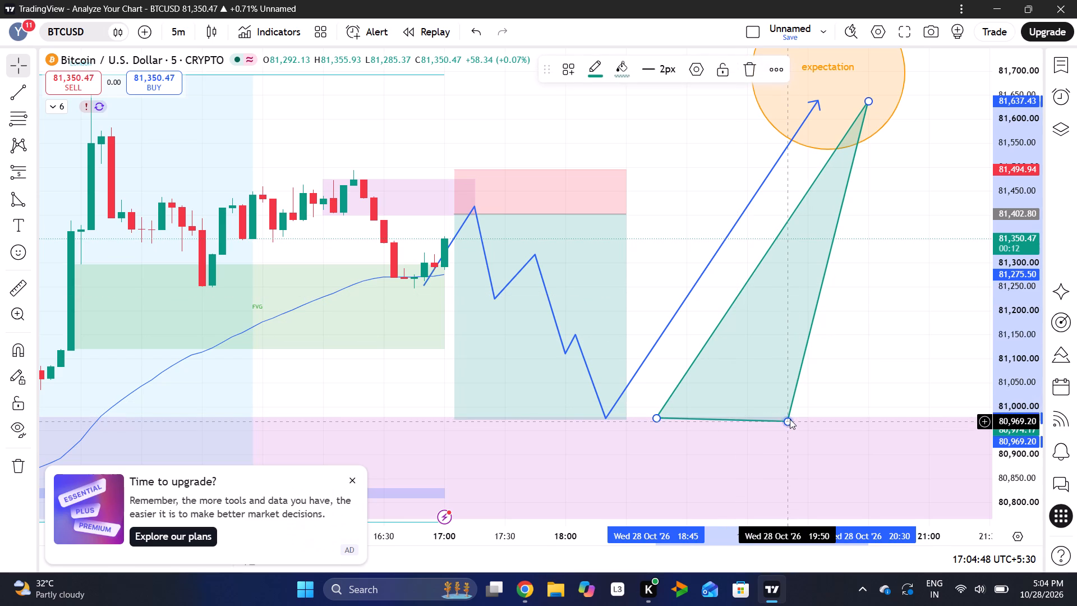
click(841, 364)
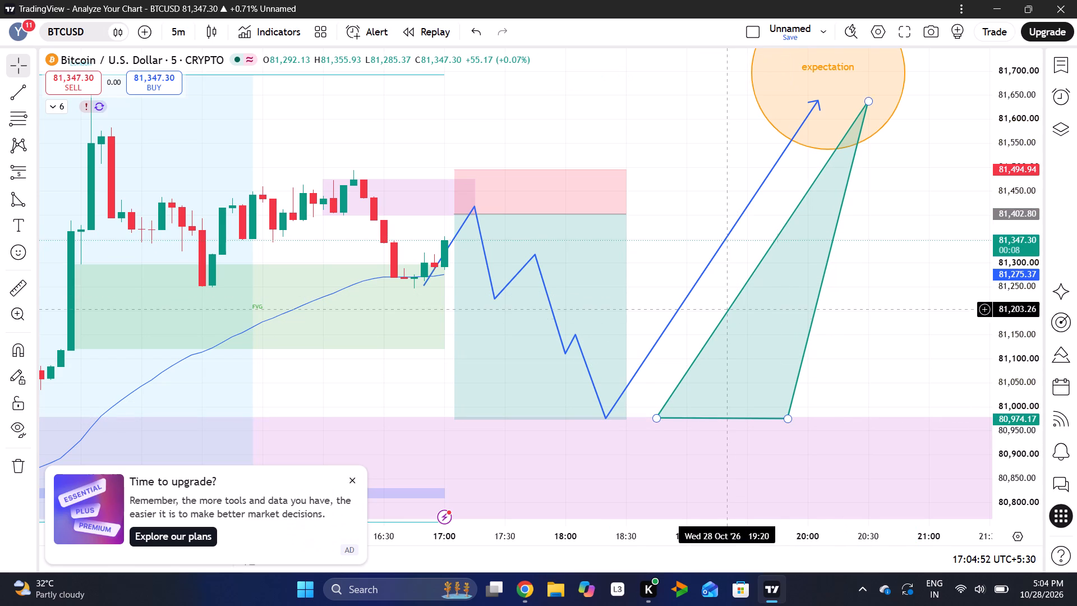
Switch the BTCUSD chart to the 1-minute interval.
drag(646, 275, 812, 287)
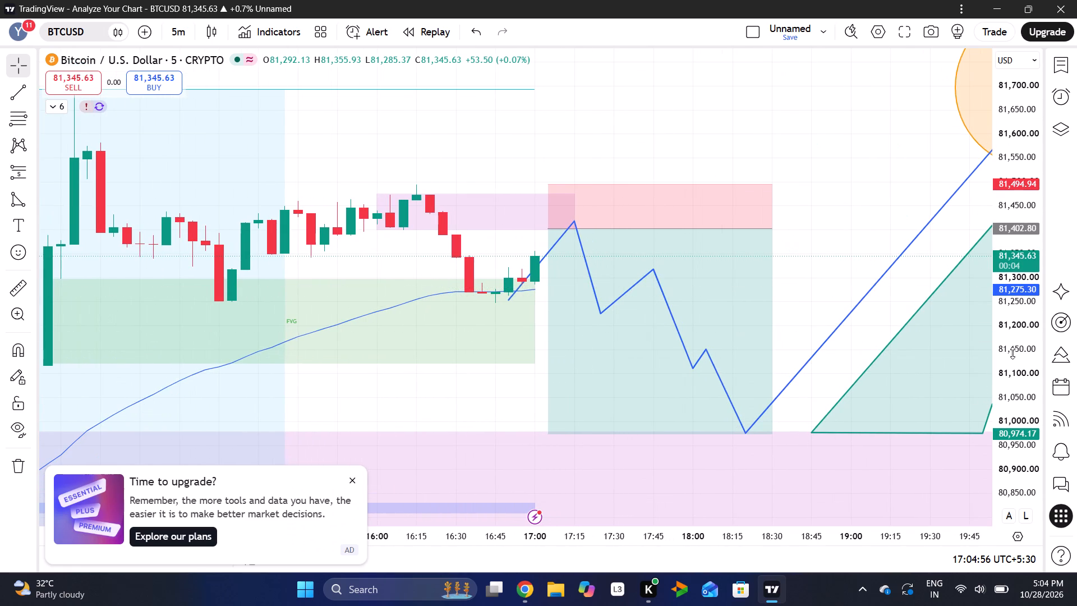
drag(1012, 353, 1015, 227)
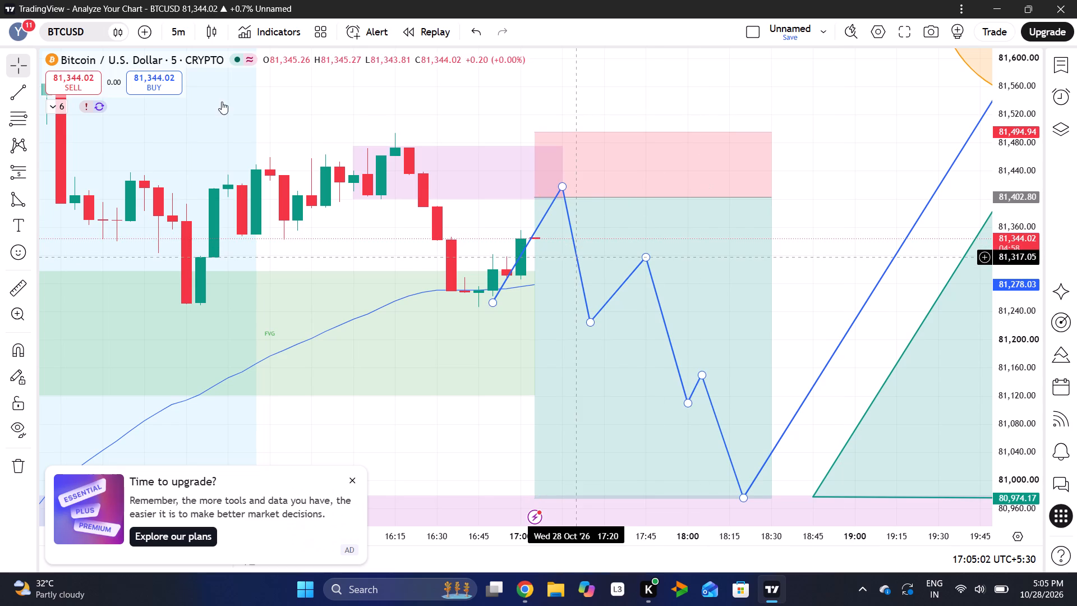
click(173, 33)
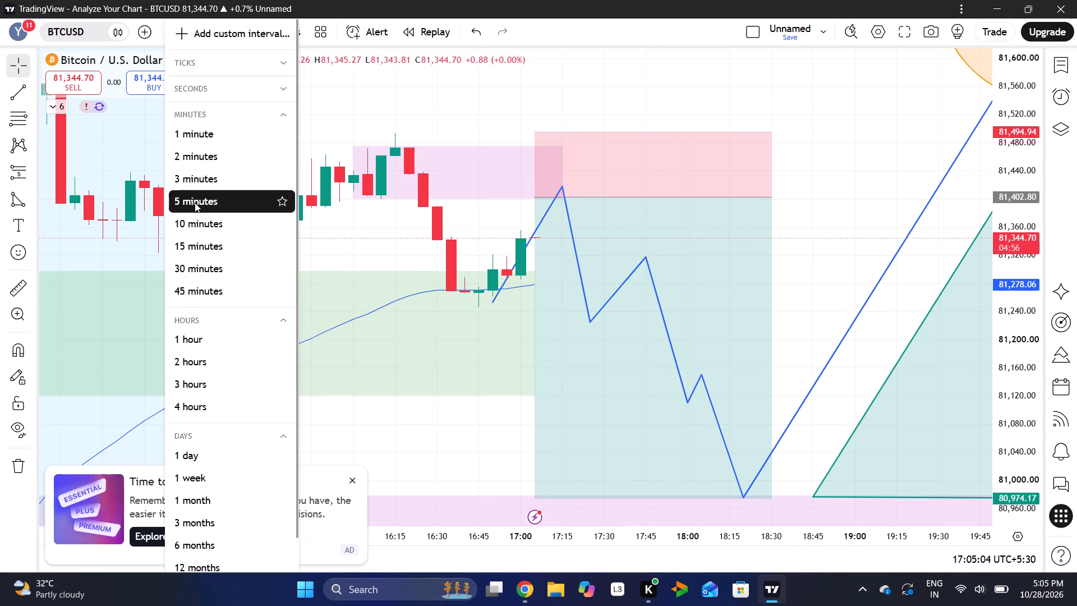
click(204, 129)
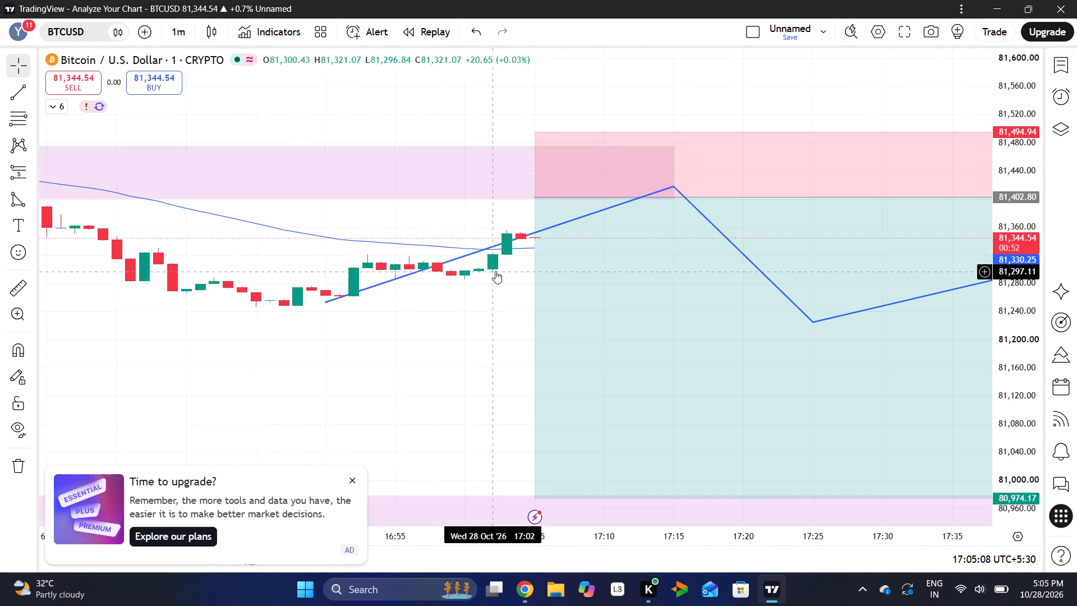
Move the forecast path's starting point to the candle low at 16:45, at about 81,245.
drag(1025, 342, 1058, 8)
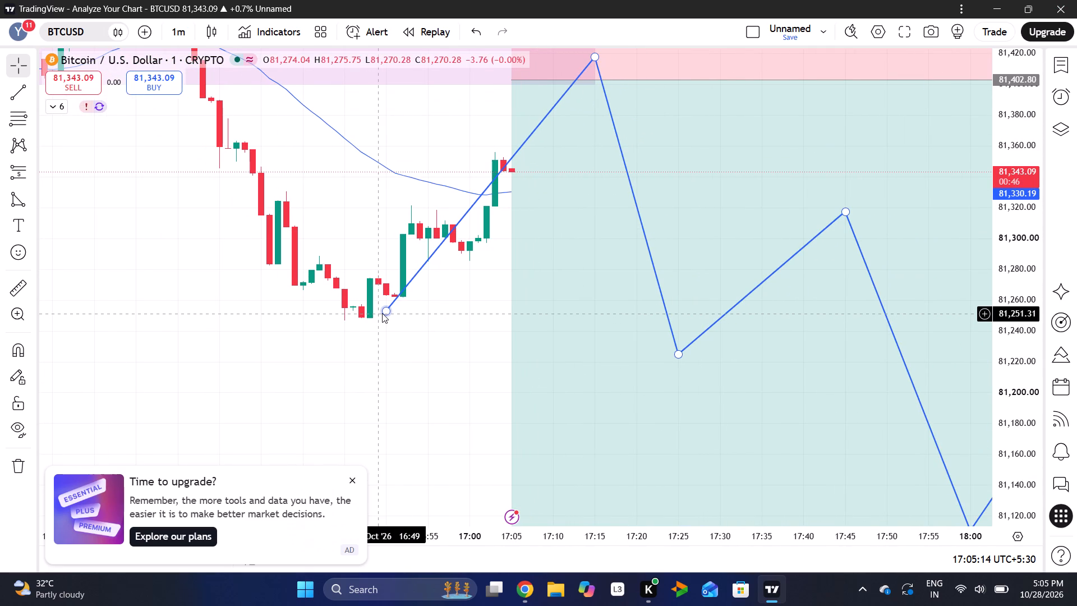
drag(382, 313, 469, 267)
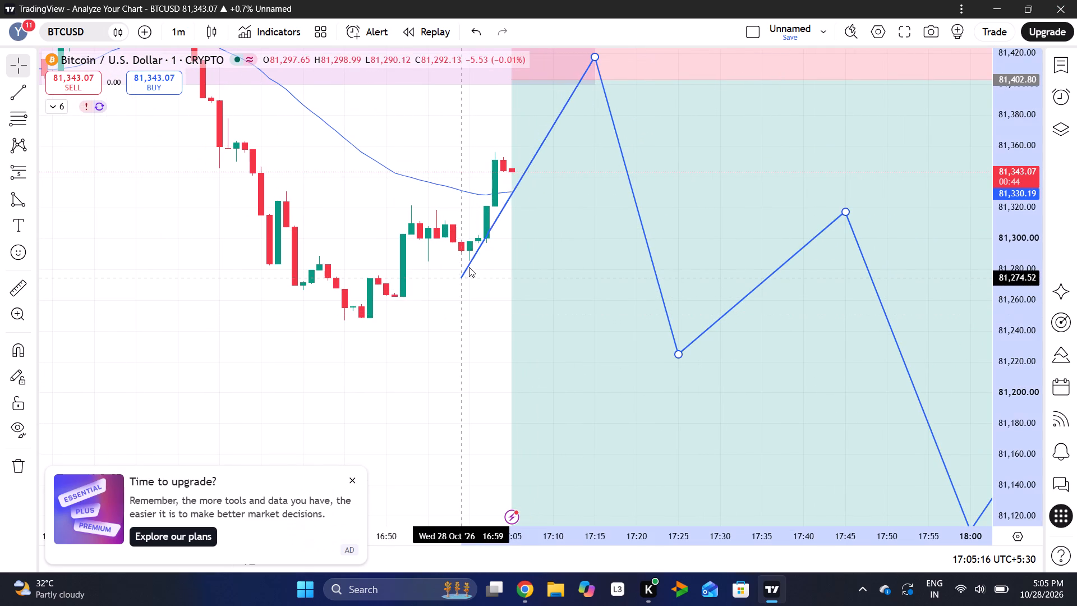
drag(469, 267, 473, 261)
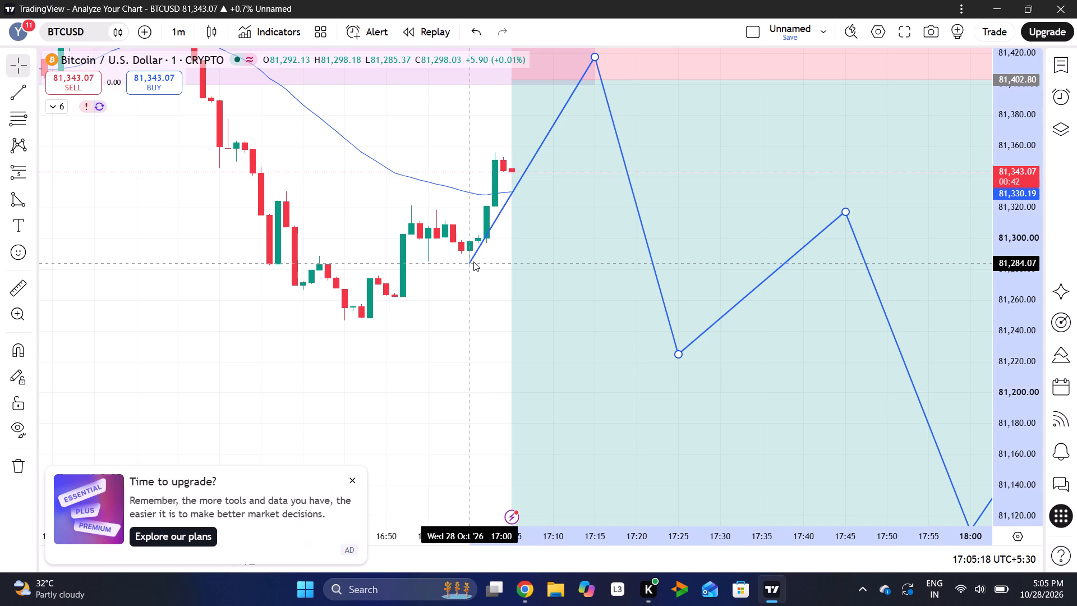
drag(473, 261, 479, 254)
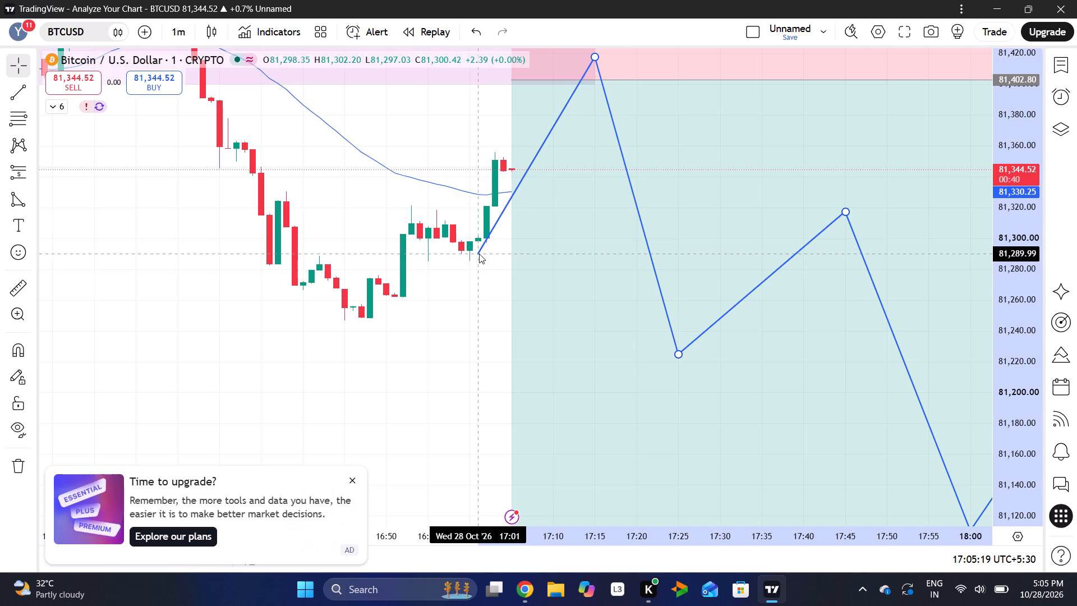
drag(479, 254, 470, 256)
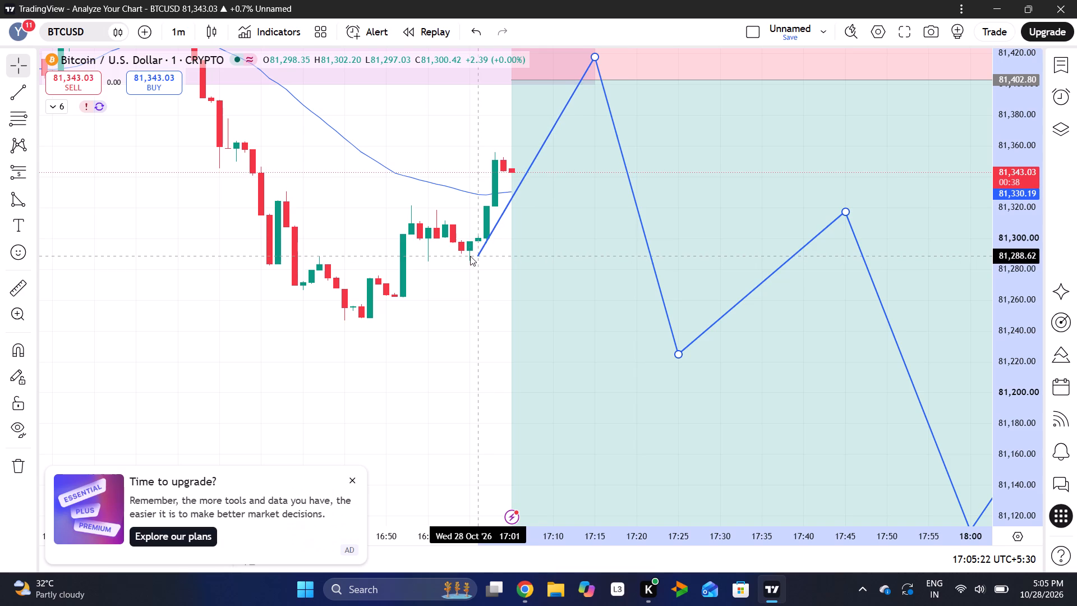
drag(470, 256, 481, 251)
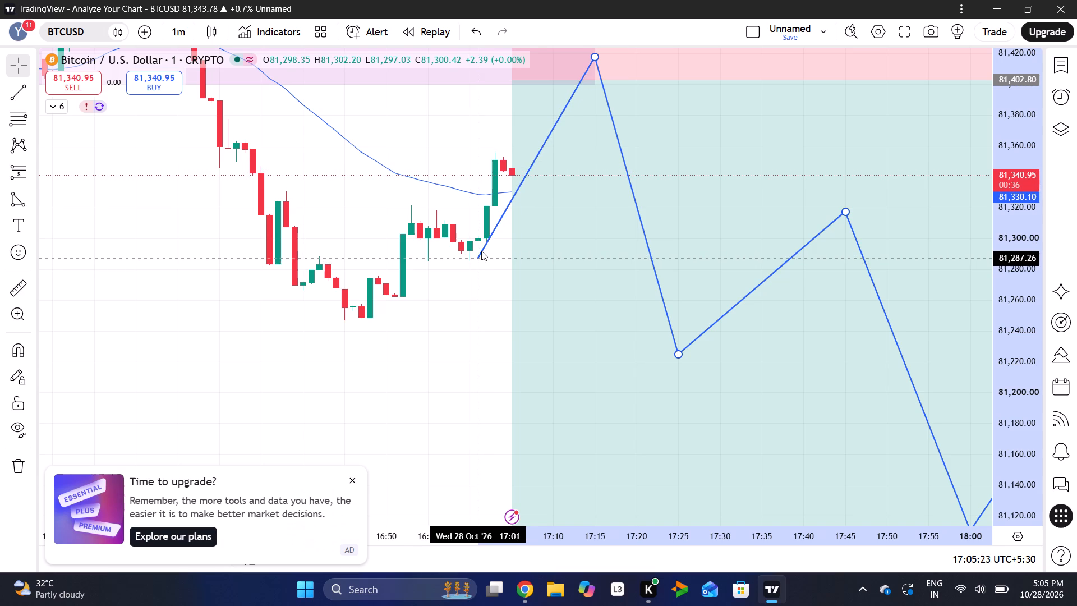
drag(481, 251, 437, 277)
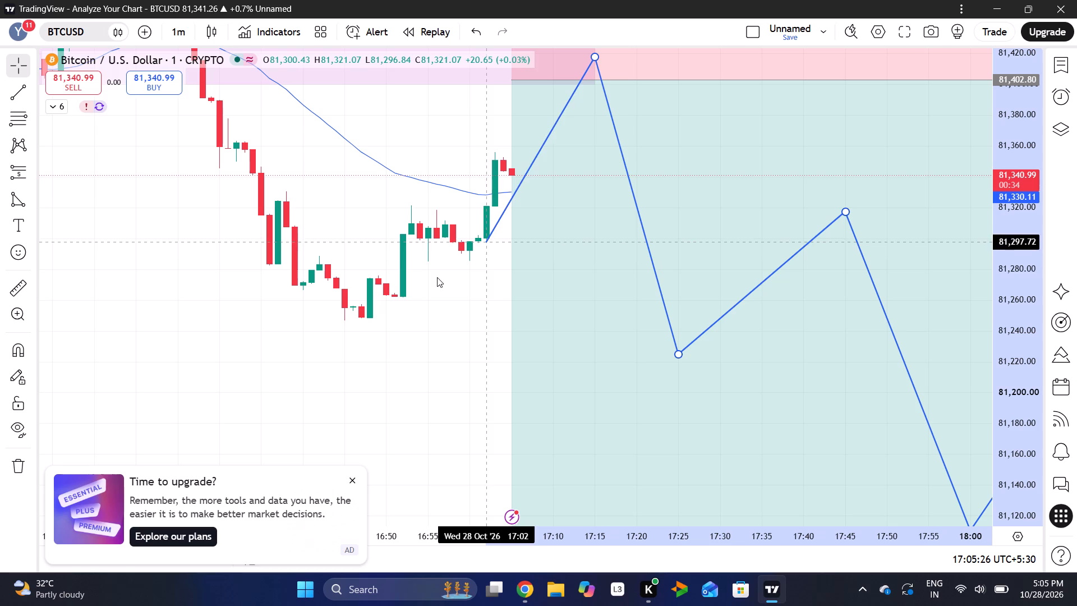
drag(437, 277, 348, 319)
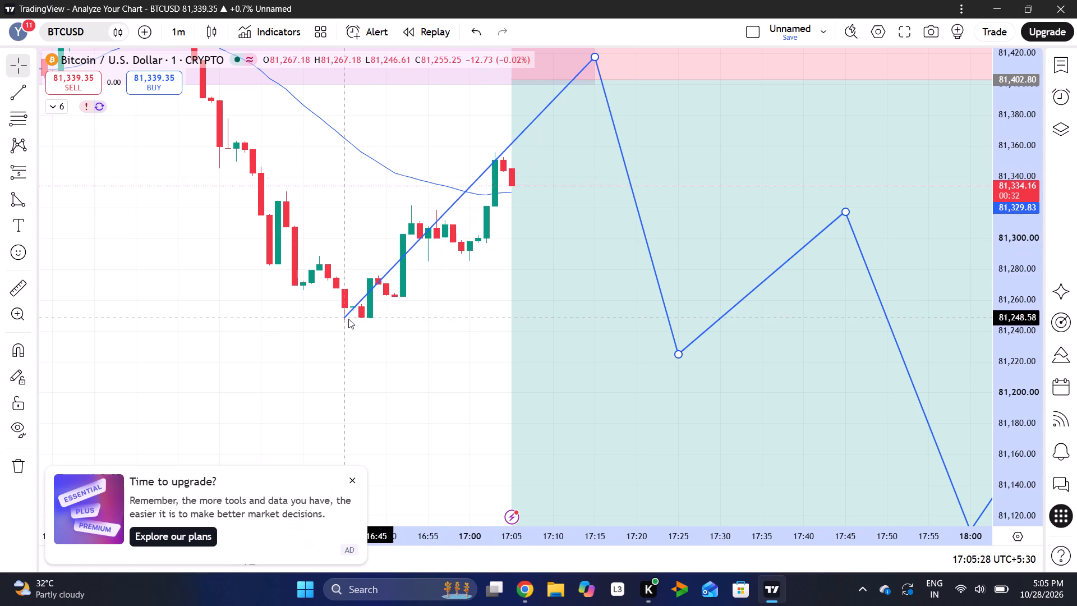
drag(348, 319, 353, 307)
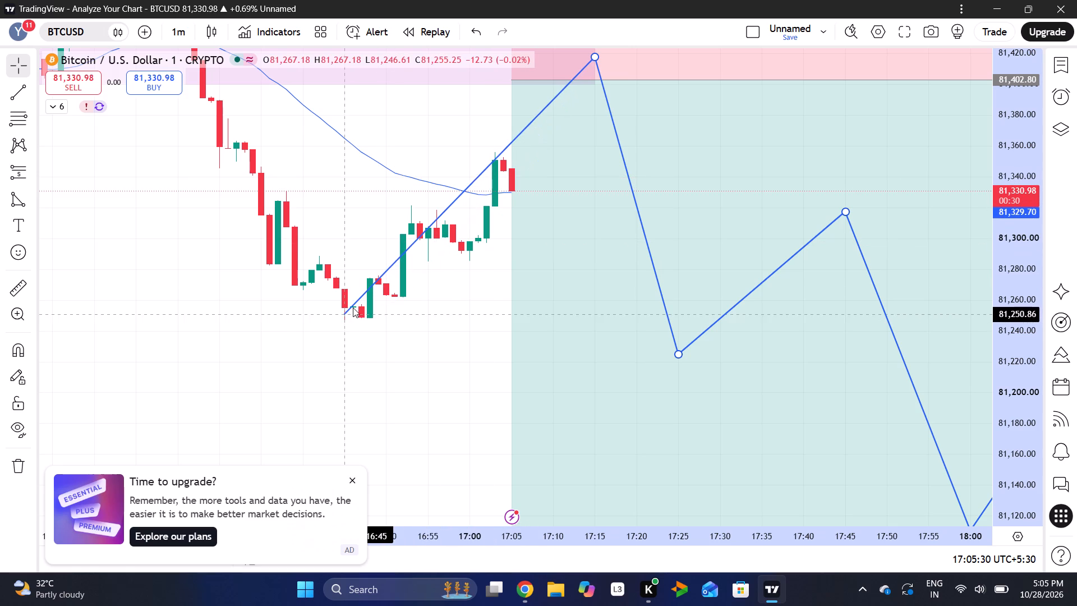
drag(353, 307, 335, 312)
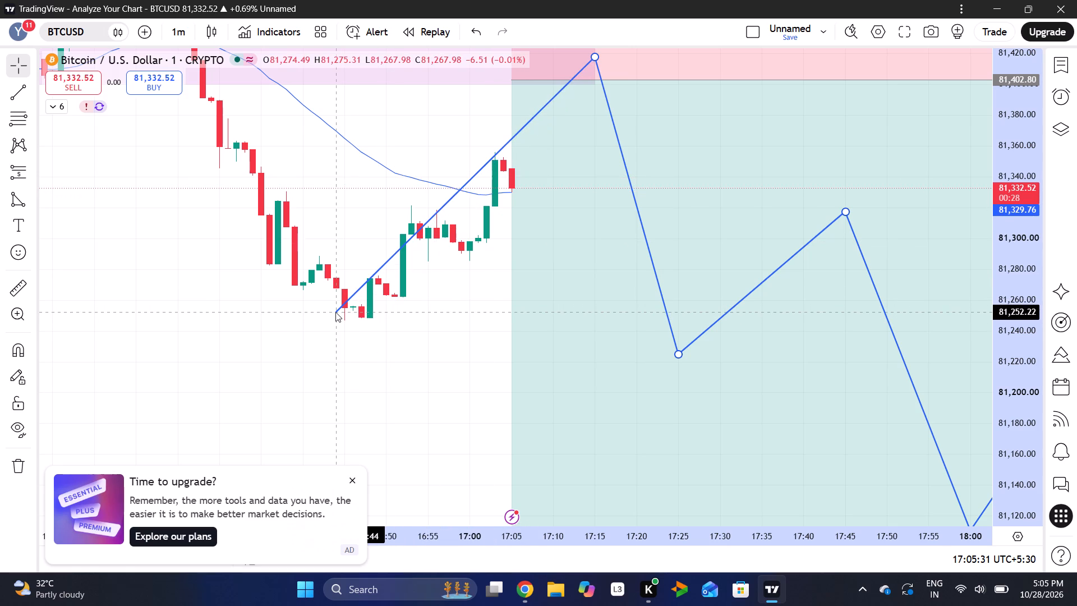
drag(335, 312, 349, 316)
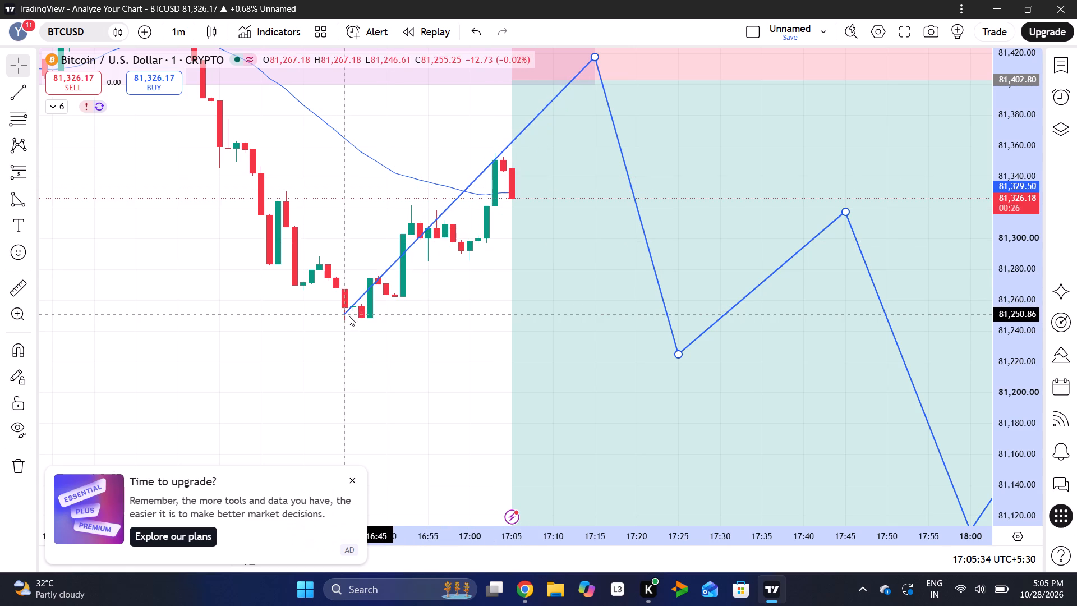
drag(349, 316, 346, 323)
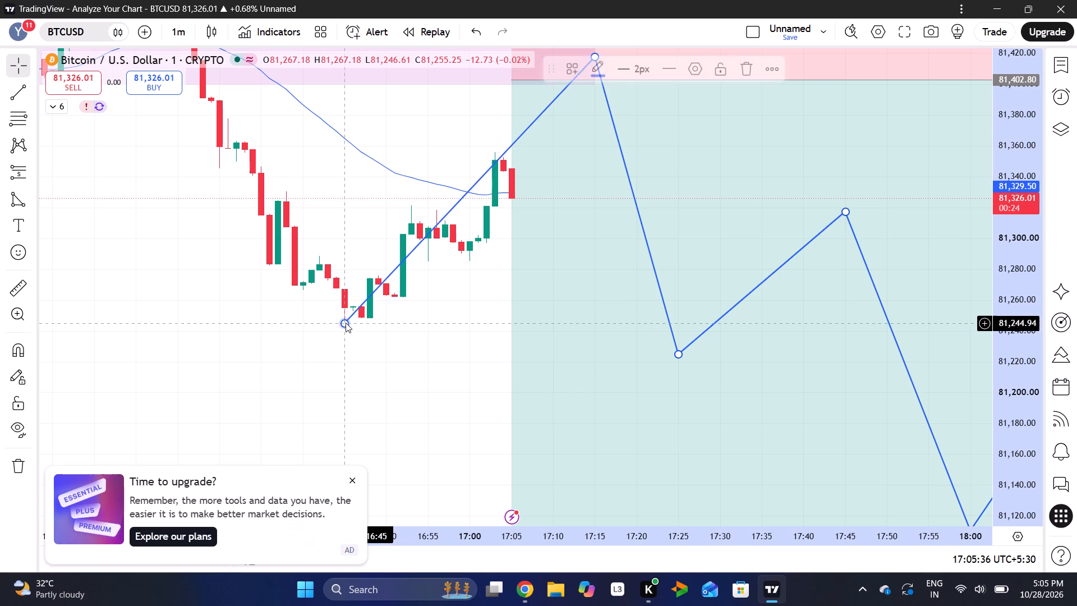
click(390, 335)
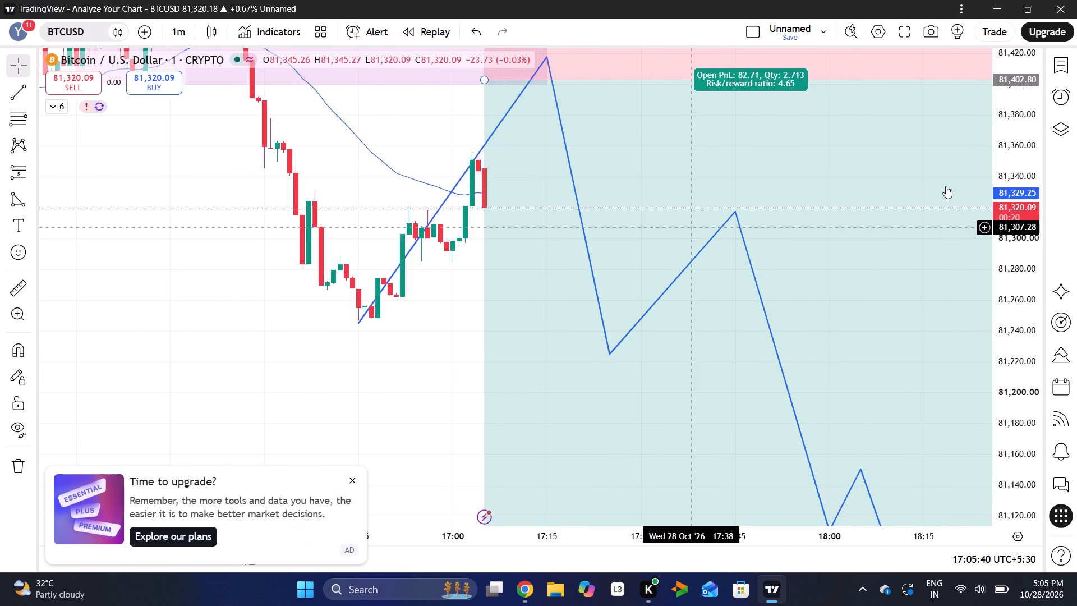
Move the forecast path's starting point to 16:49, at about 81,255.
drag(1022, 150, 996, 318)
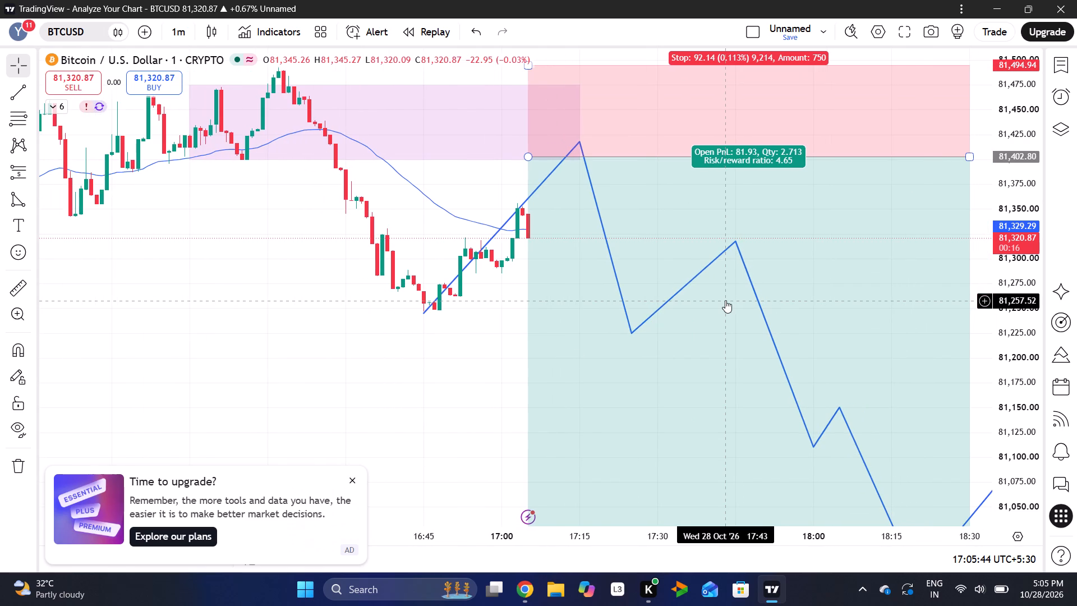
click(498, 375)
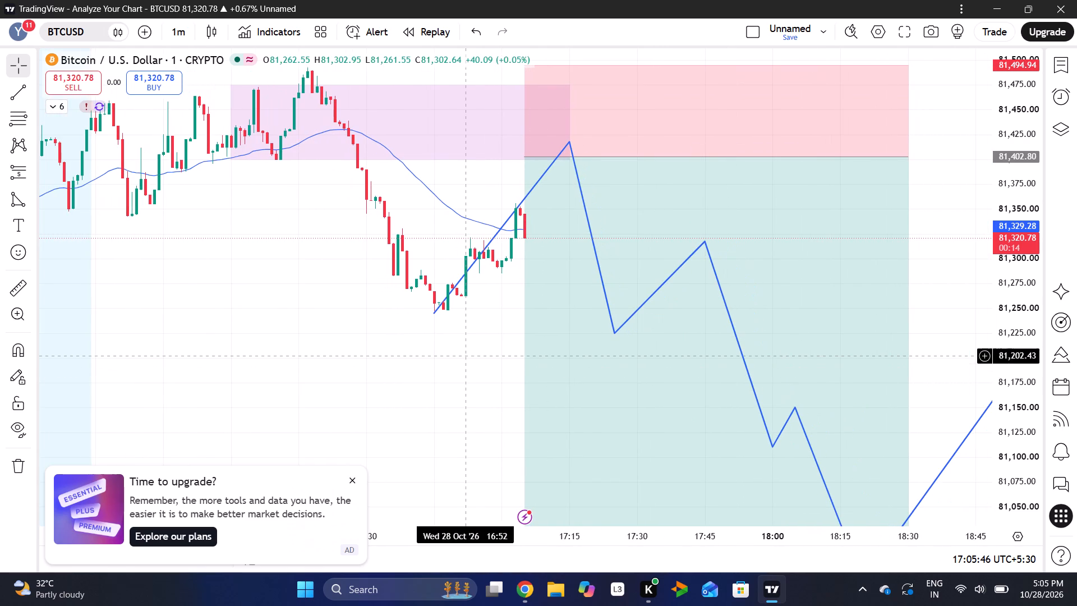
drag(430, 311, 458, 310)
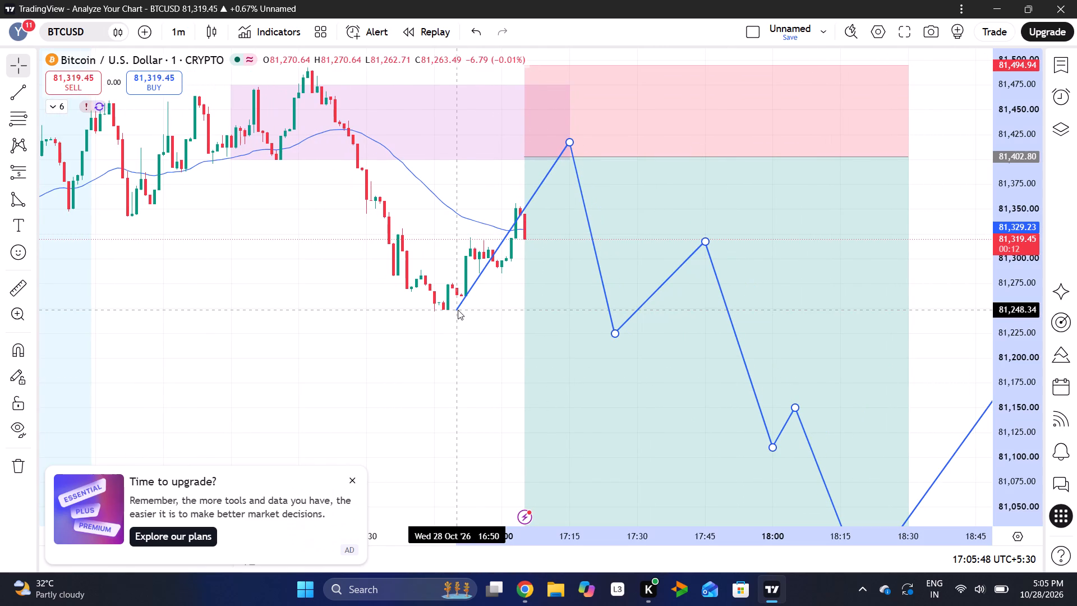
drag(458, 310, 451, 302)
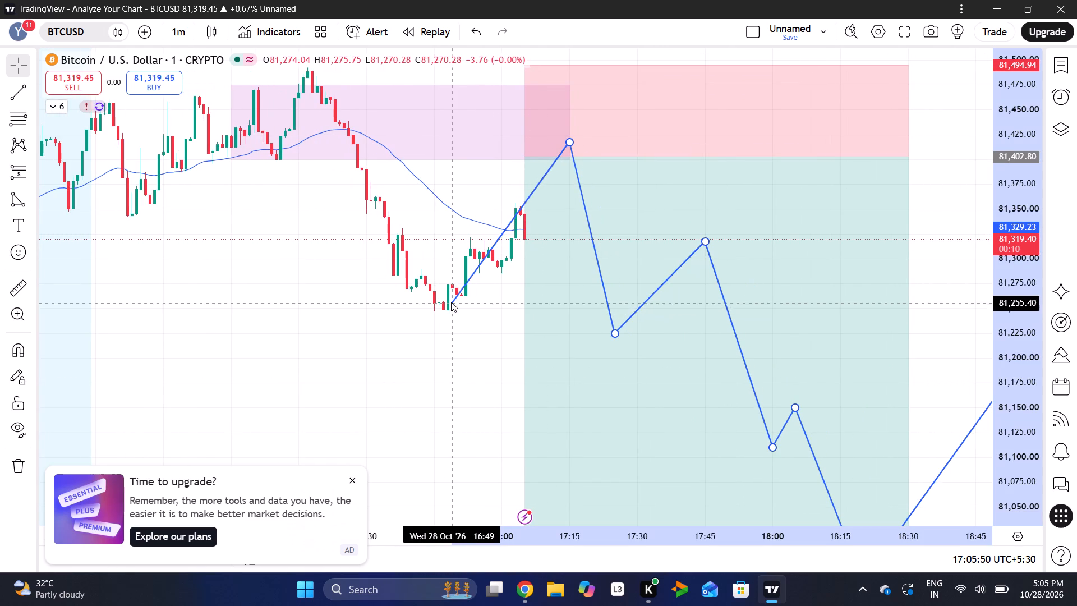
drag(451, 302, 451, 301)
click(524, 323)
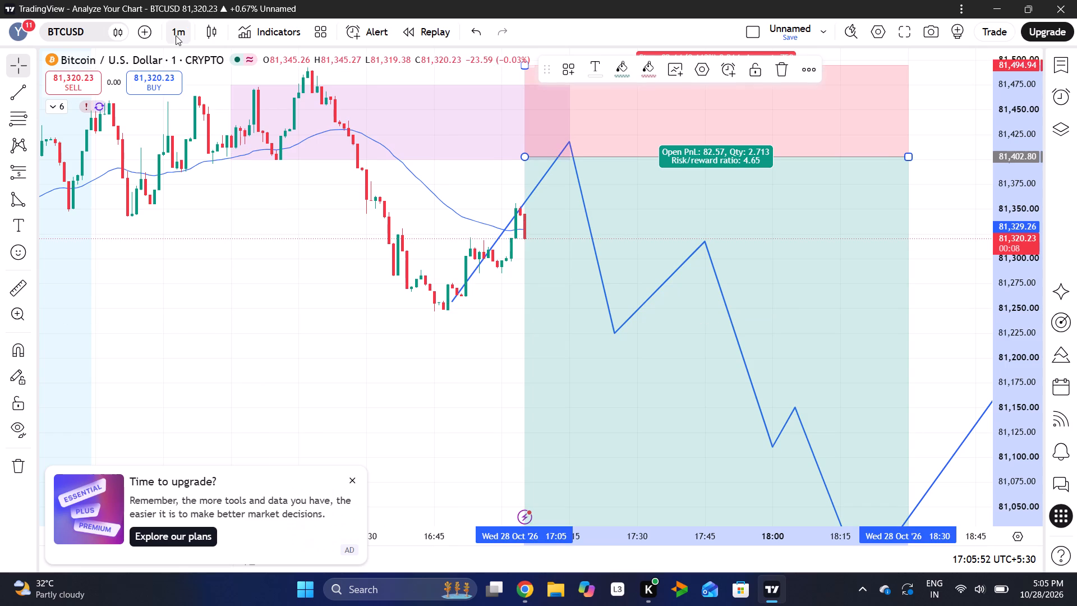
Return the chart to the 5-minute interval.
click(176, 35)
click(207, 196)
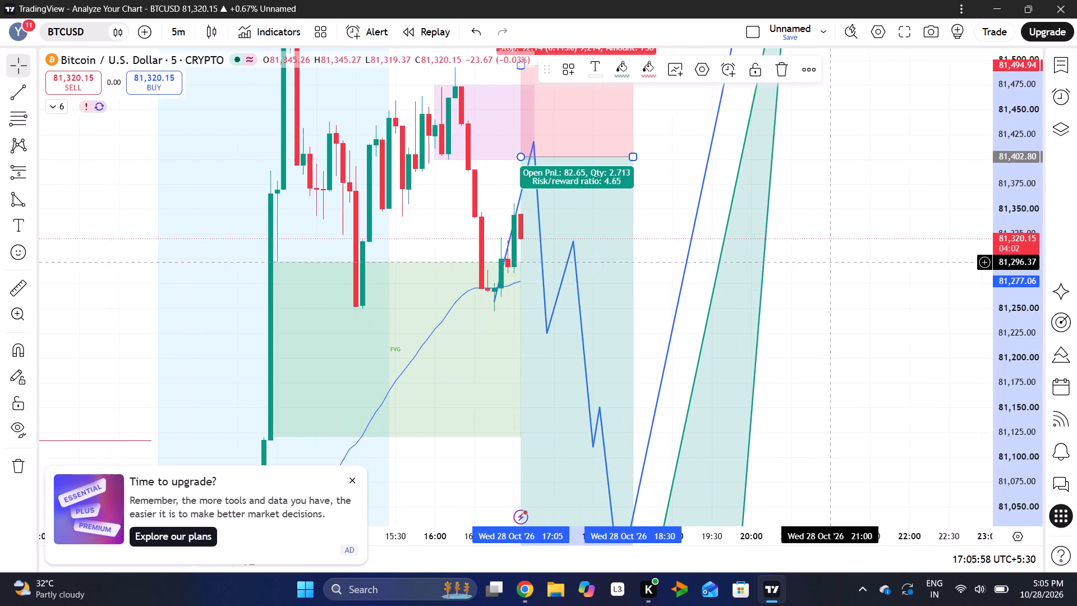
Delete the green triangle beside the forecast path's final rising leg.
drag(999, 171, 1011, 319)
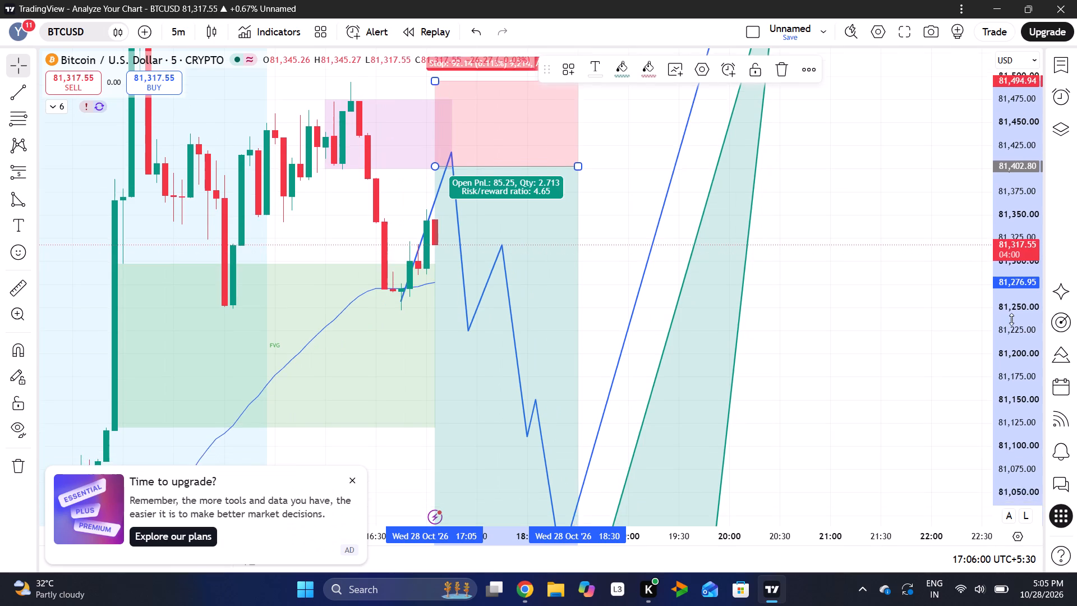
drag(1011, 319, 1010, 348)
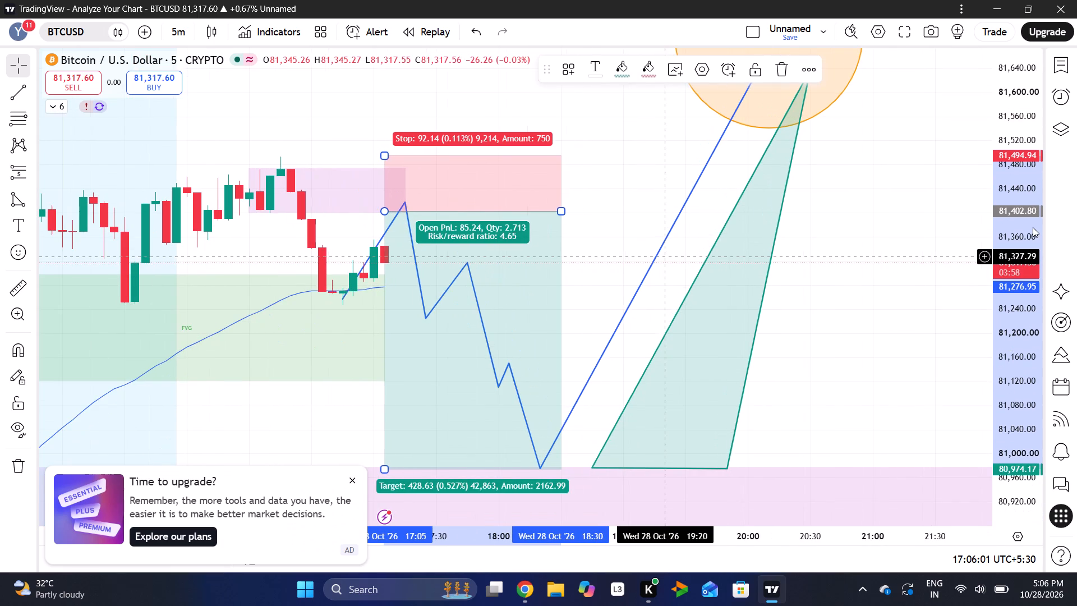
drag(1032, 195, 1019, 325)
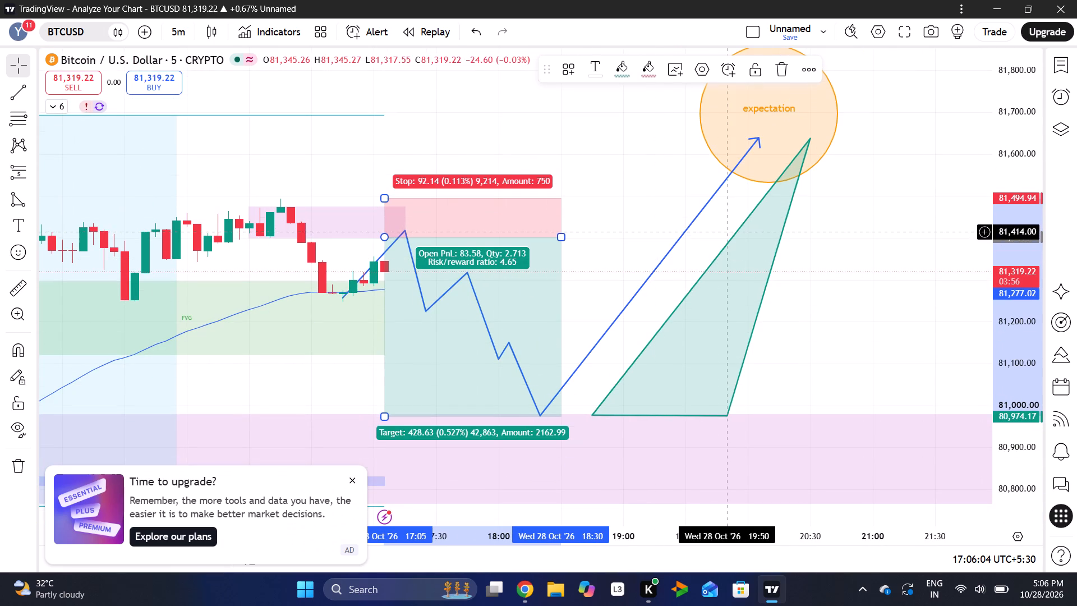
click(729, 243)
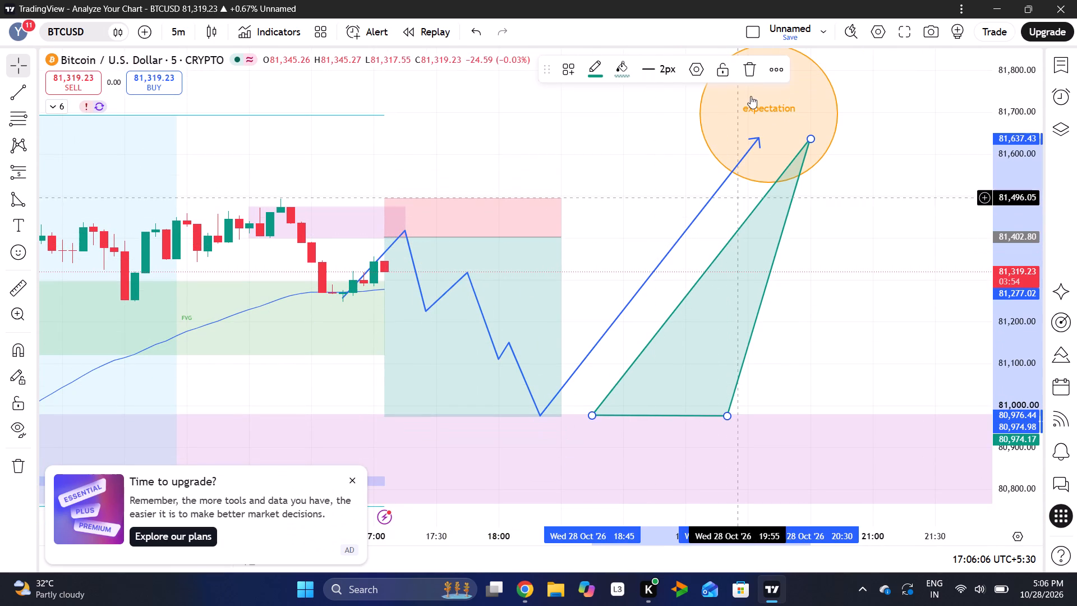
click(751, 72)
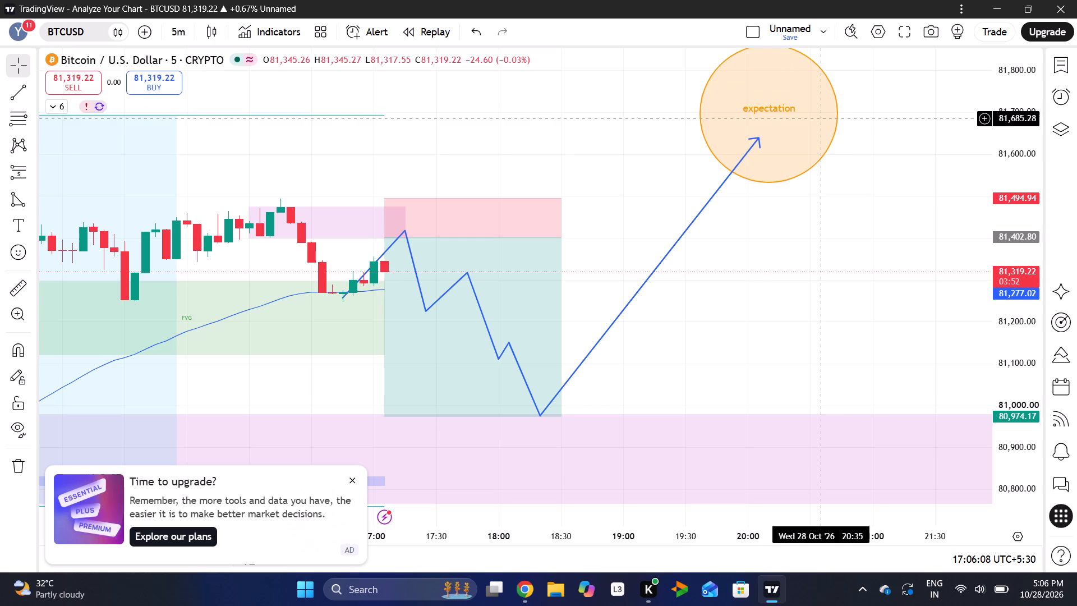
Delete the orange circle labelled "expectation" at the forecast path's arrowhead.
click(831, 143)
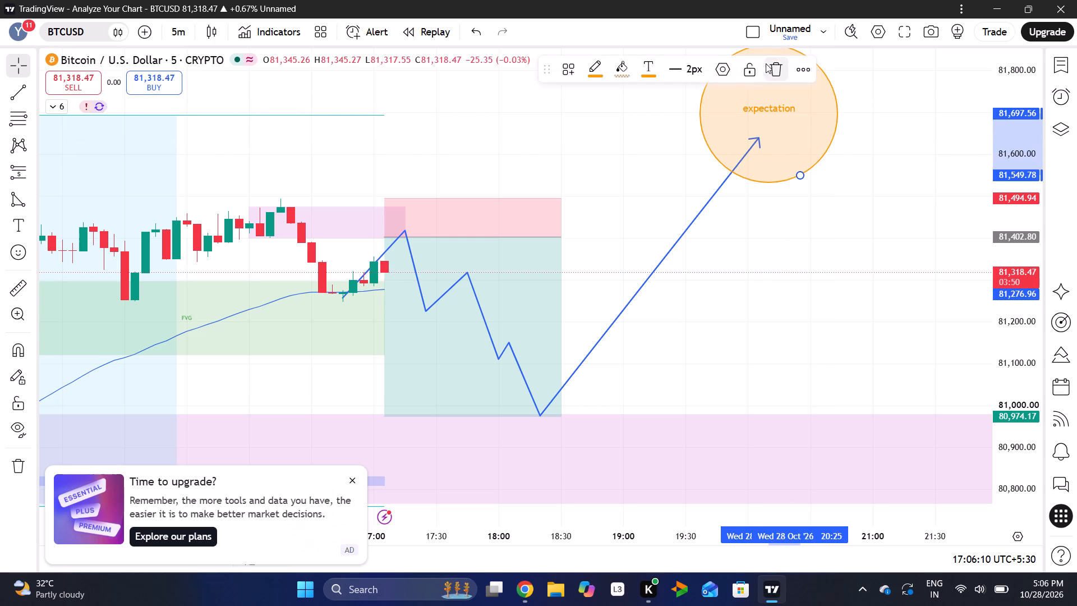
click(772, 69)
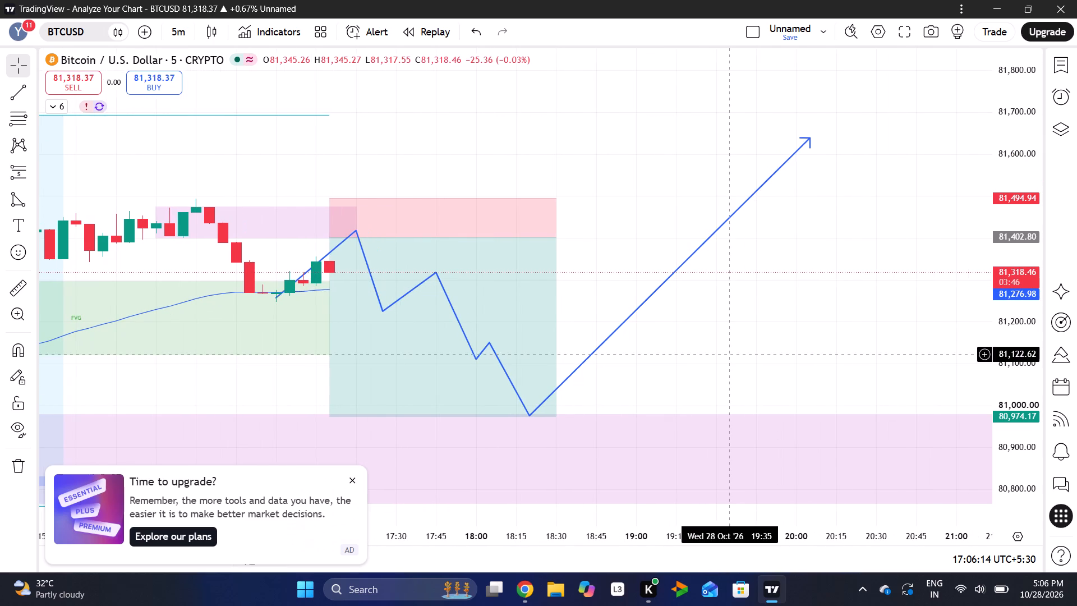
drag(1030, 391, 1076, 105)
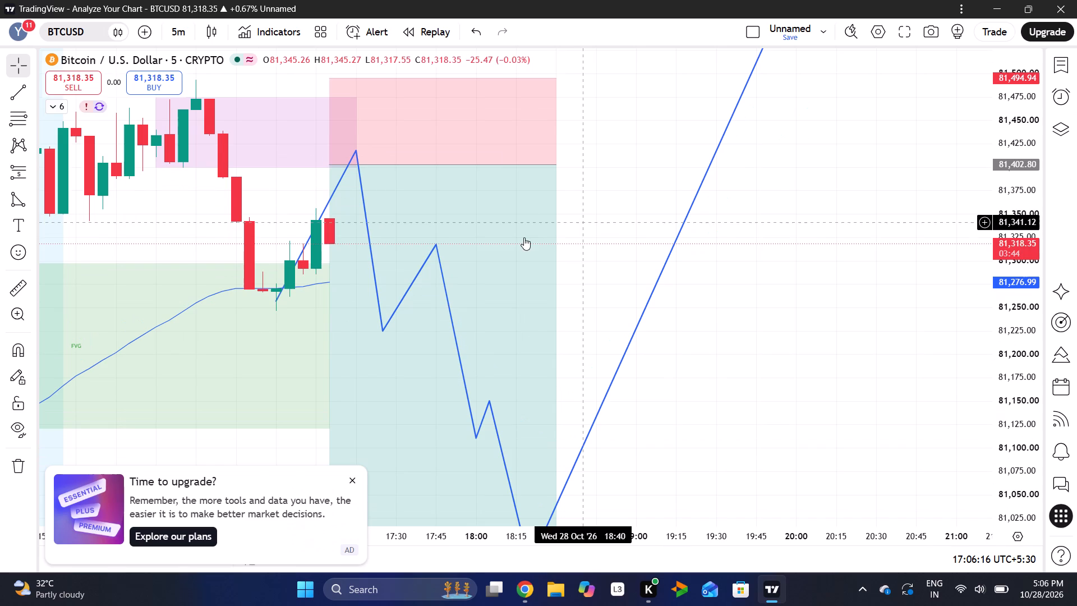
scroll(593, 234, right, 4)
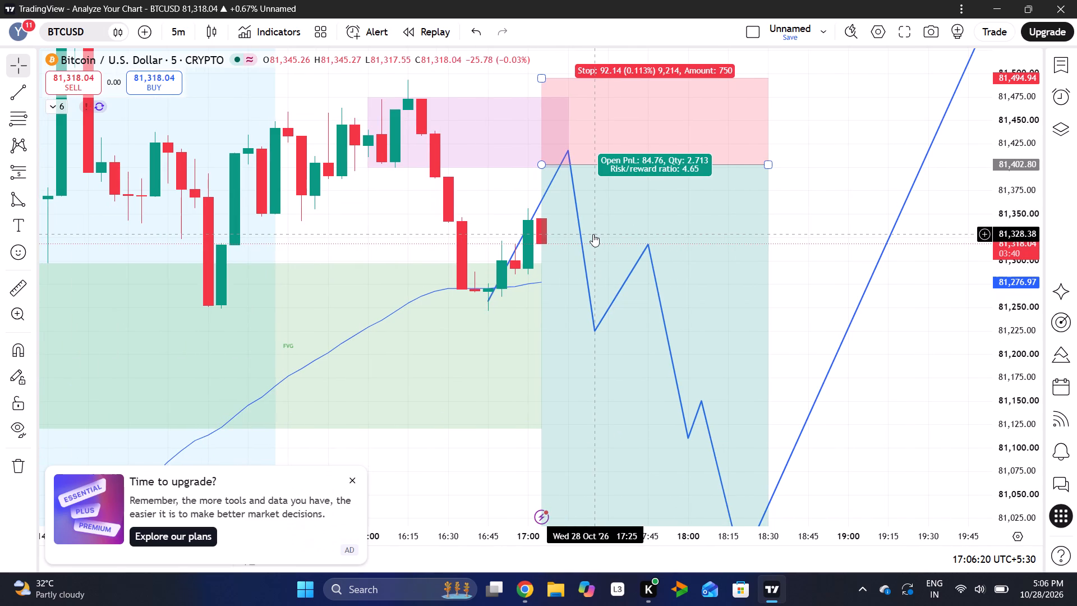
Switch the BTCUSD chart to the 1-minute interval.
drag(1041, 195, 1025, 268)
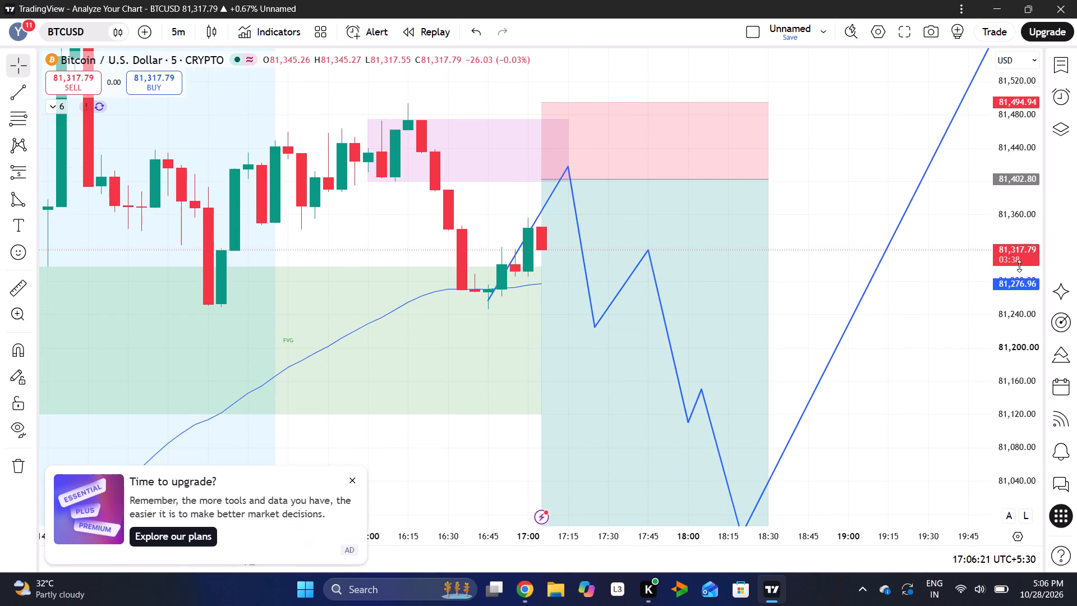
click(809, 235)
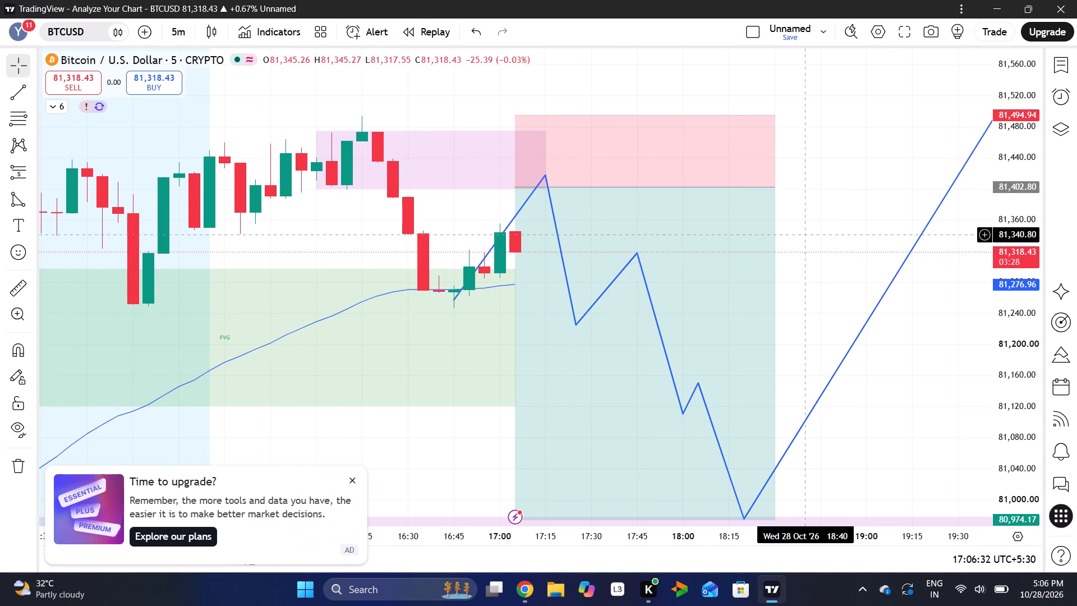
click(180, 25)
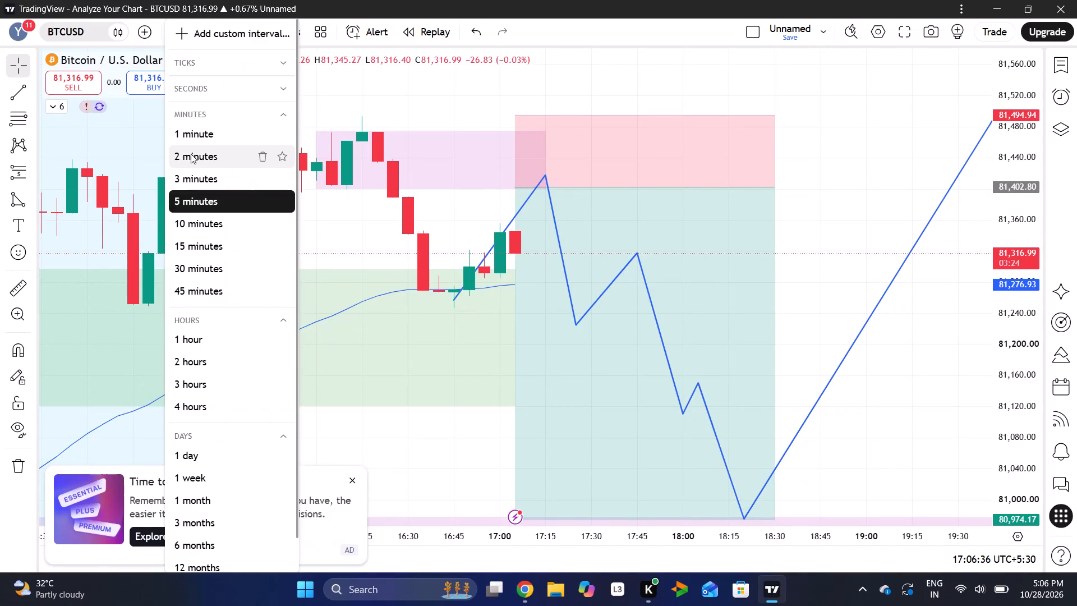
click(191, 132)
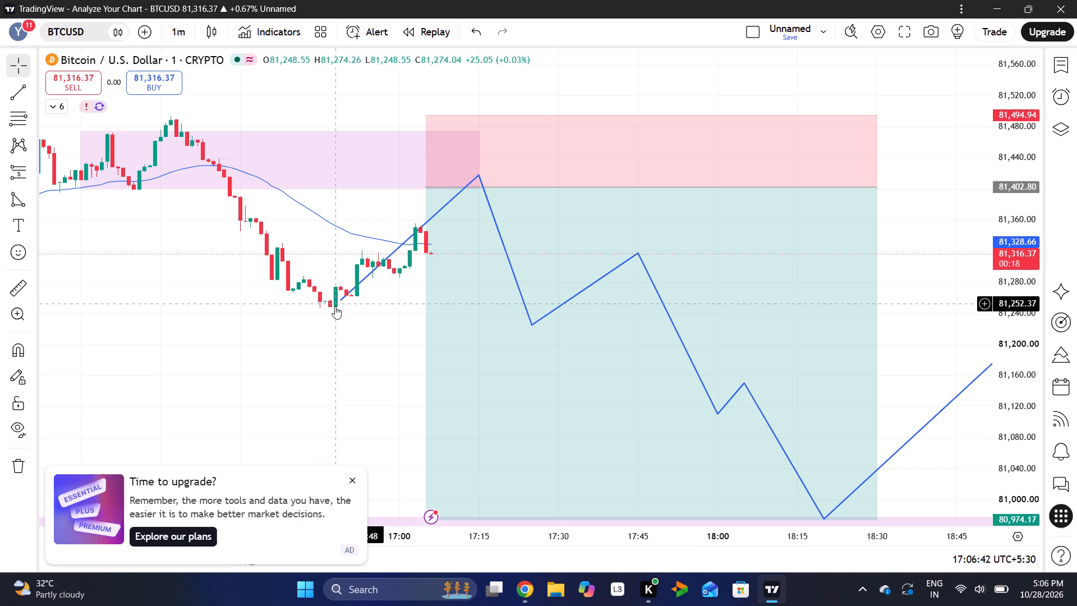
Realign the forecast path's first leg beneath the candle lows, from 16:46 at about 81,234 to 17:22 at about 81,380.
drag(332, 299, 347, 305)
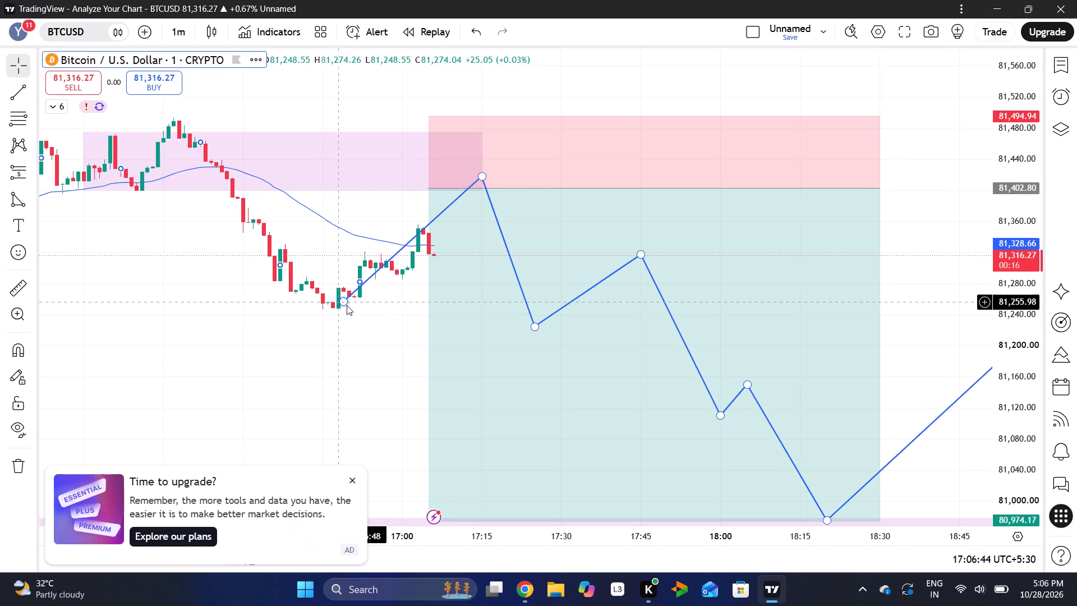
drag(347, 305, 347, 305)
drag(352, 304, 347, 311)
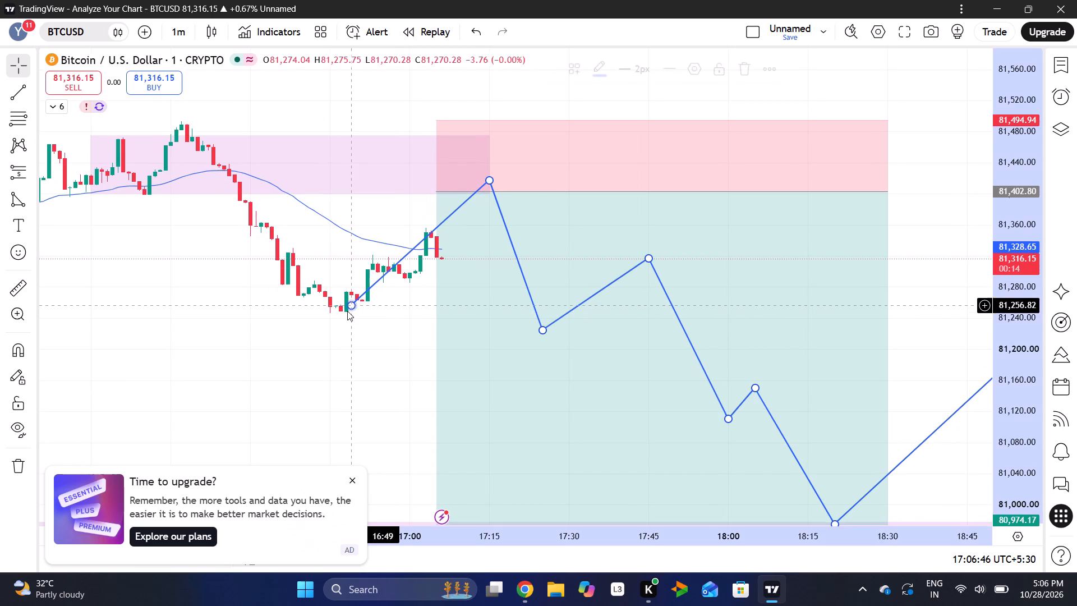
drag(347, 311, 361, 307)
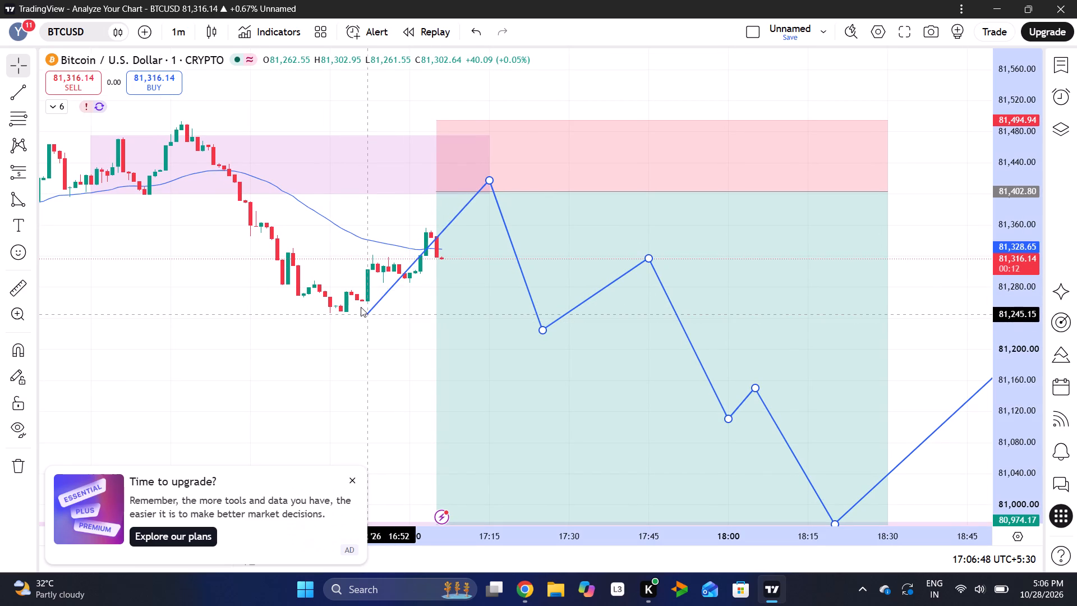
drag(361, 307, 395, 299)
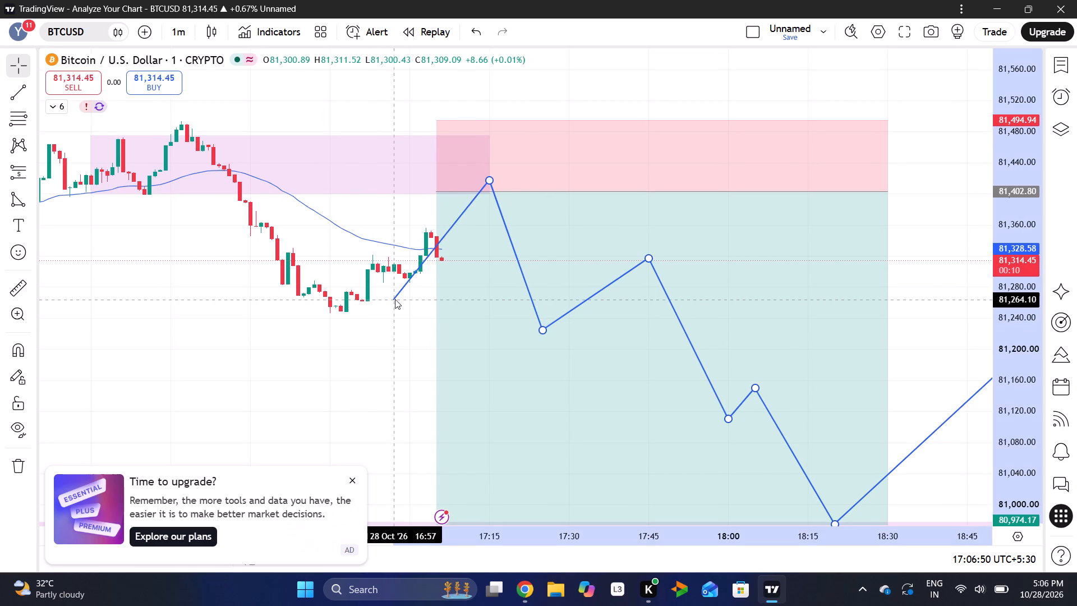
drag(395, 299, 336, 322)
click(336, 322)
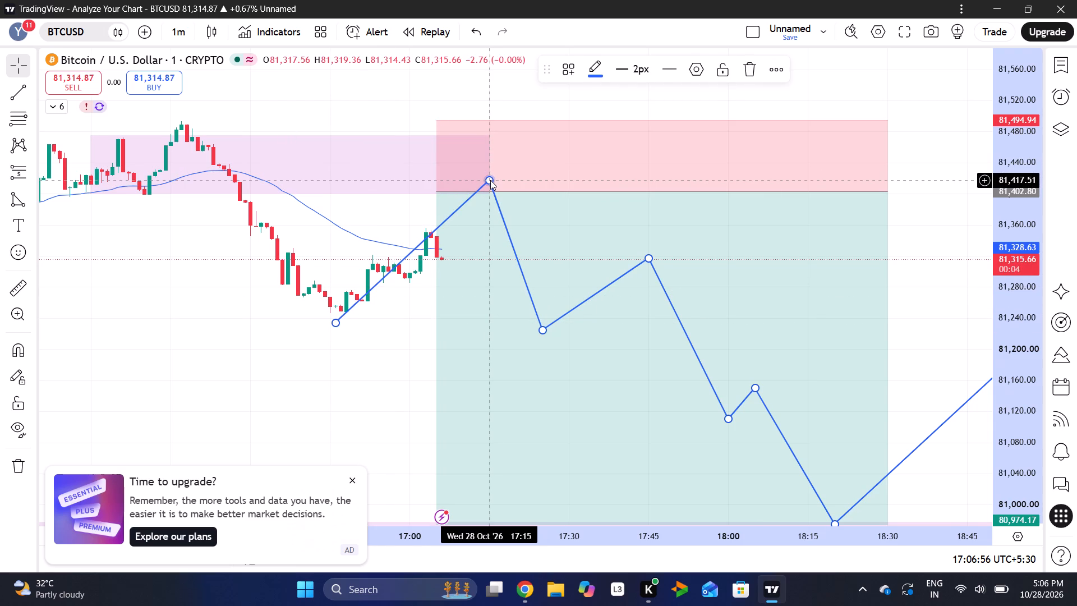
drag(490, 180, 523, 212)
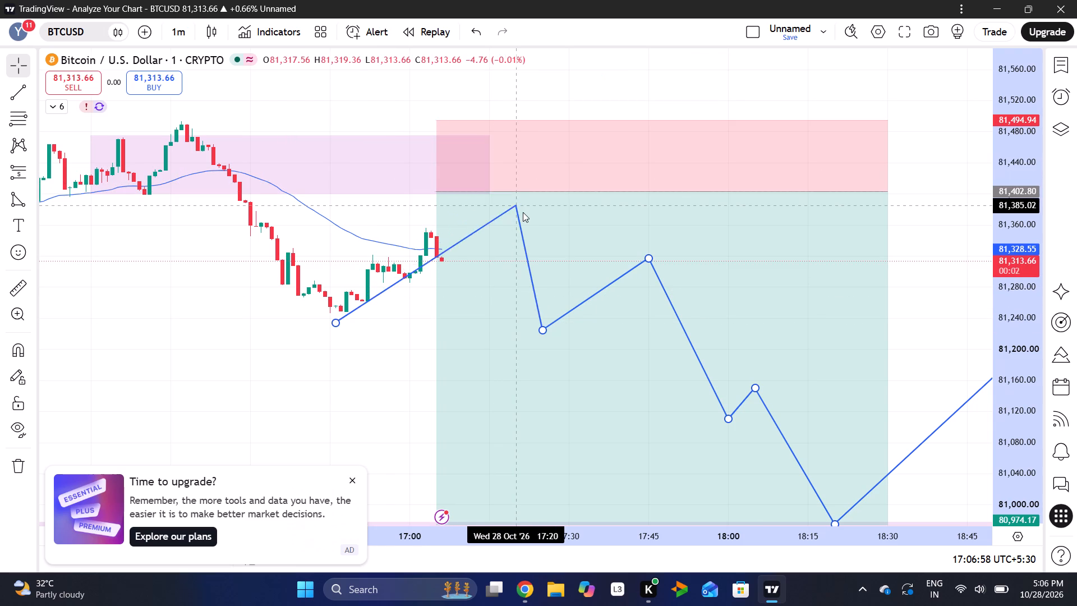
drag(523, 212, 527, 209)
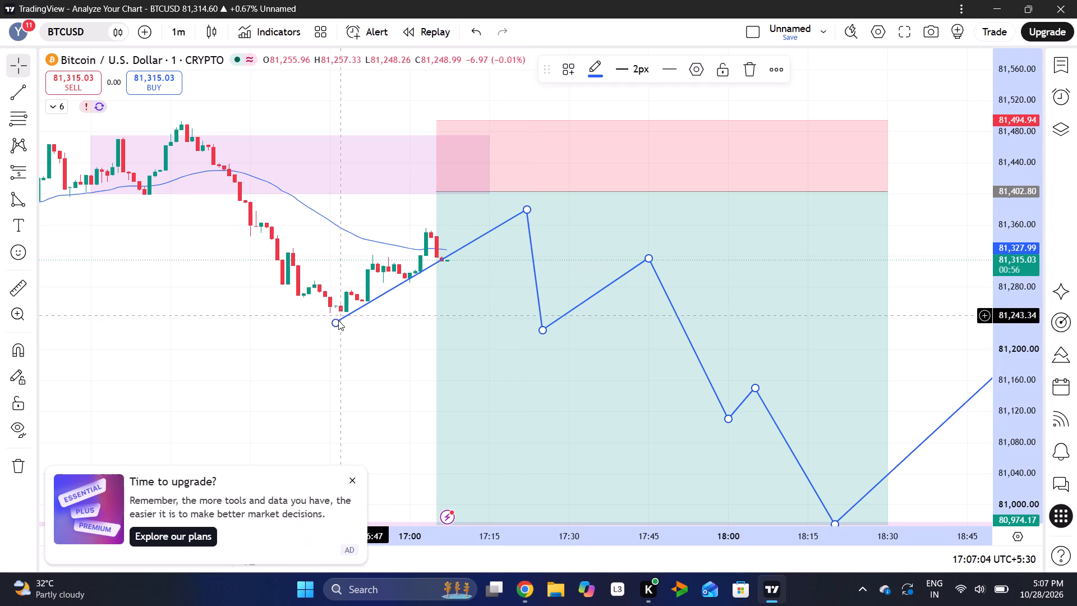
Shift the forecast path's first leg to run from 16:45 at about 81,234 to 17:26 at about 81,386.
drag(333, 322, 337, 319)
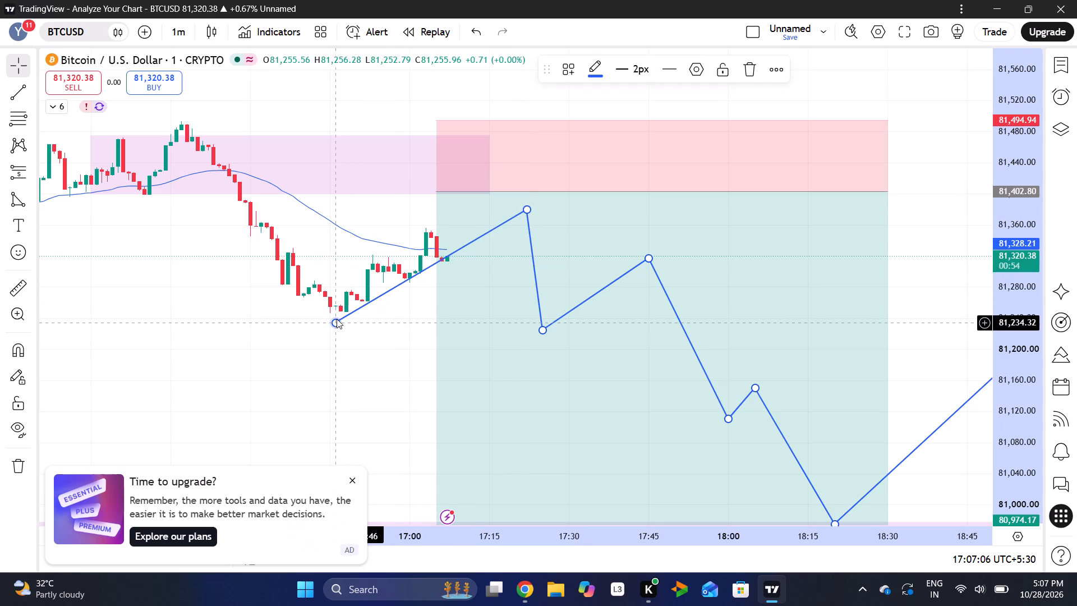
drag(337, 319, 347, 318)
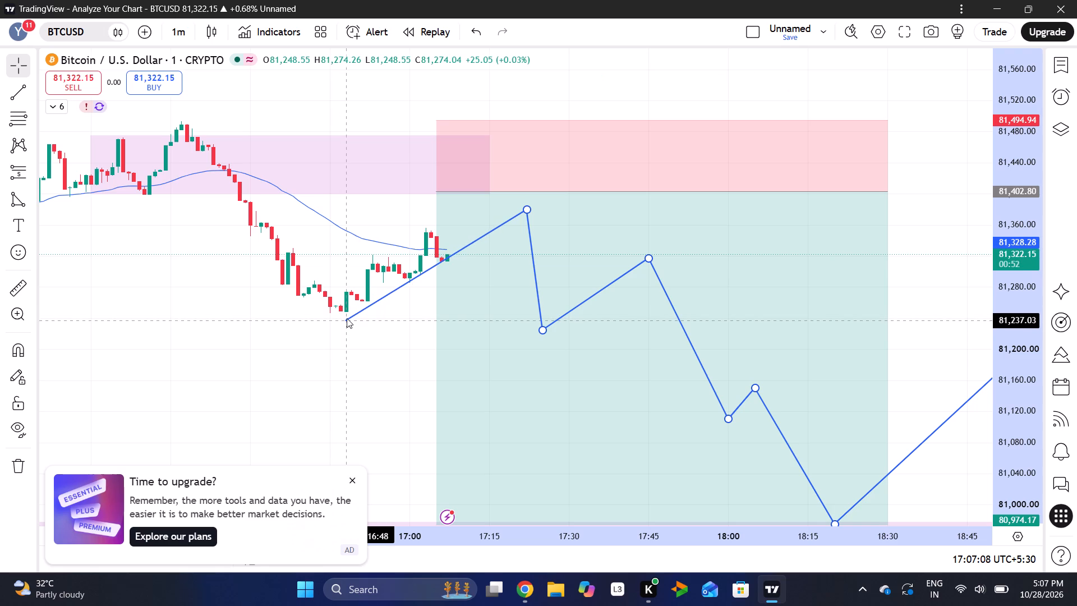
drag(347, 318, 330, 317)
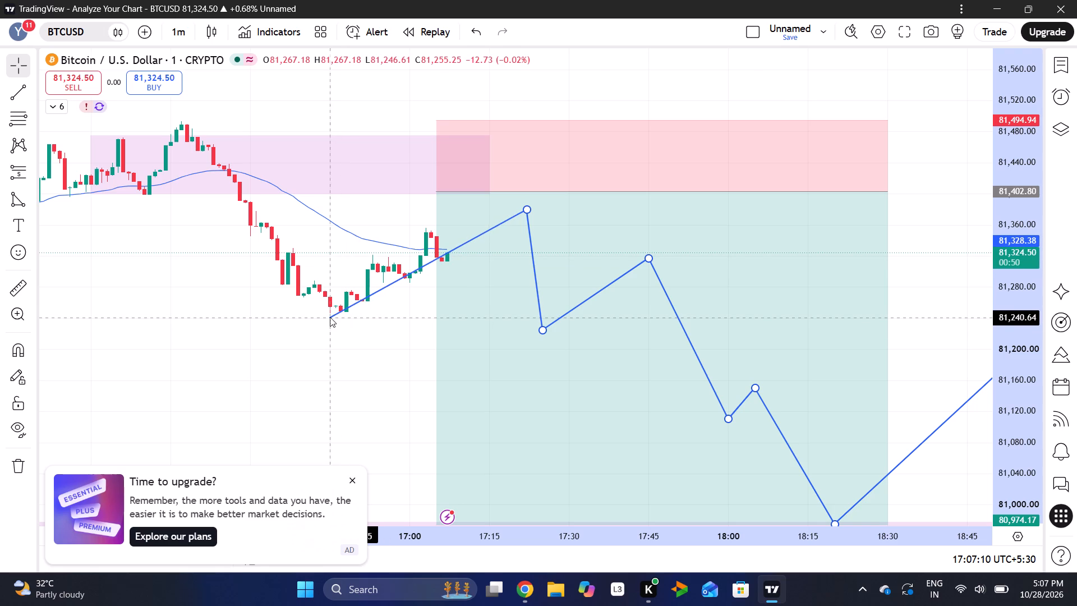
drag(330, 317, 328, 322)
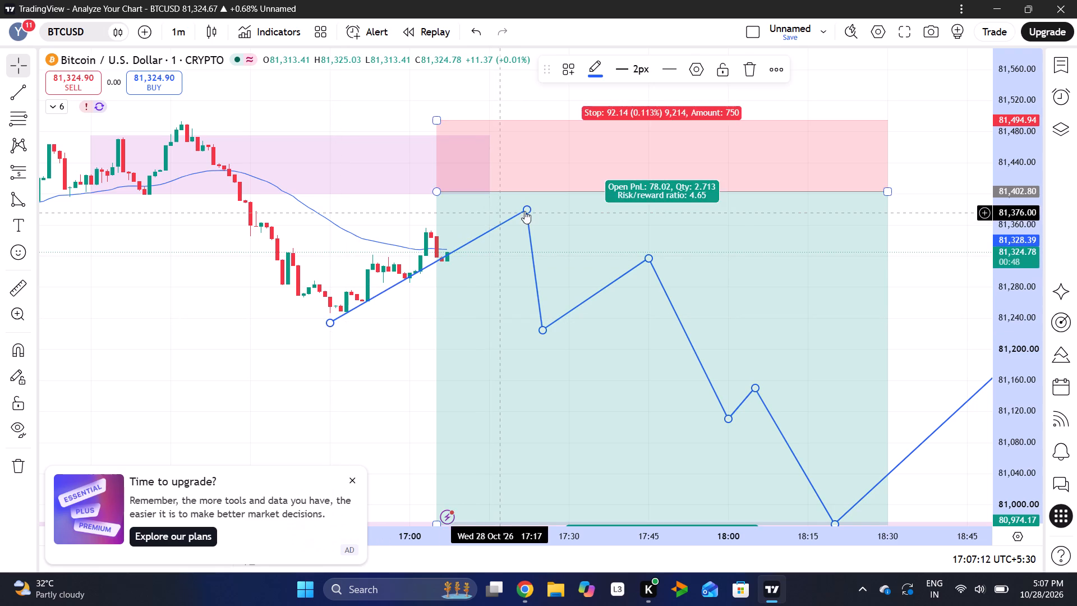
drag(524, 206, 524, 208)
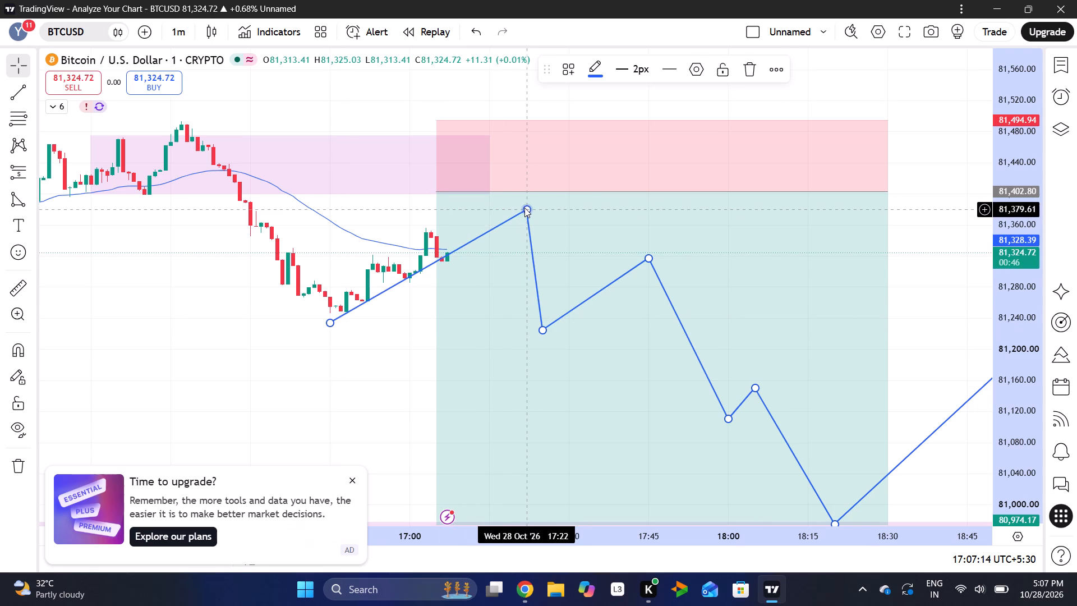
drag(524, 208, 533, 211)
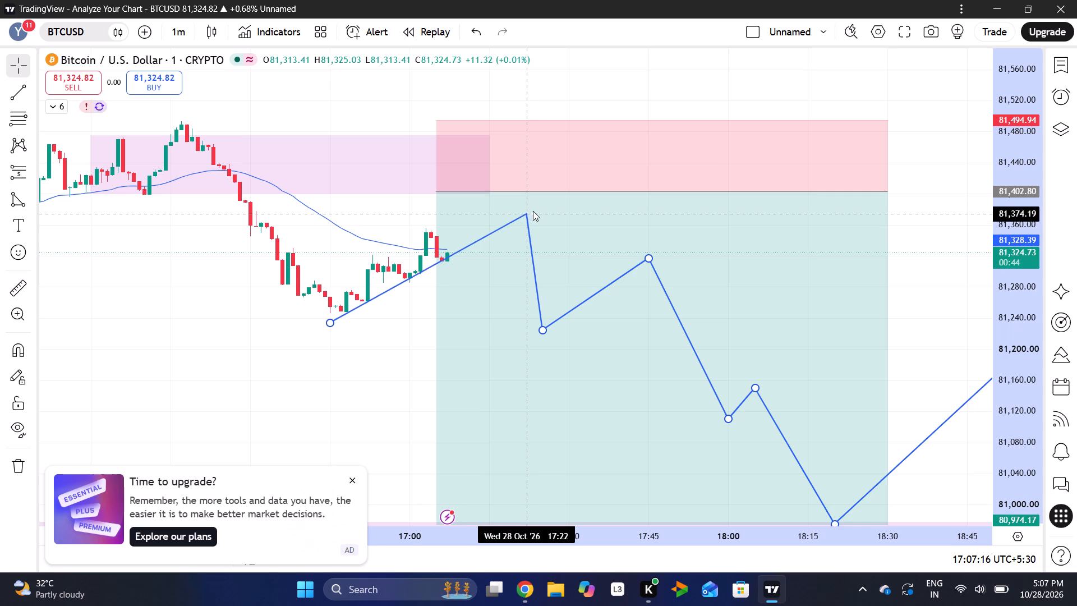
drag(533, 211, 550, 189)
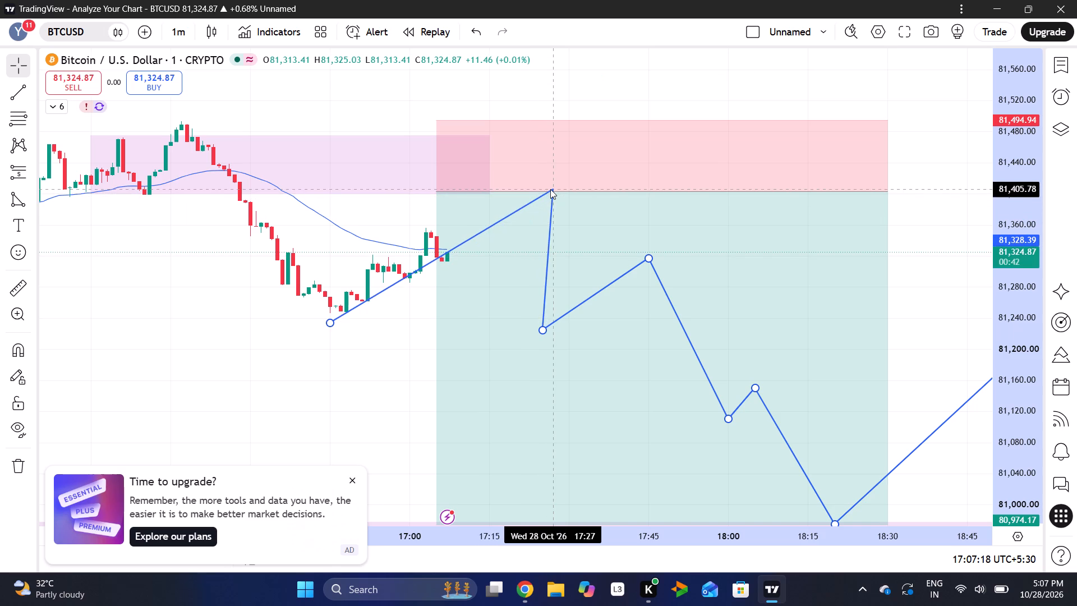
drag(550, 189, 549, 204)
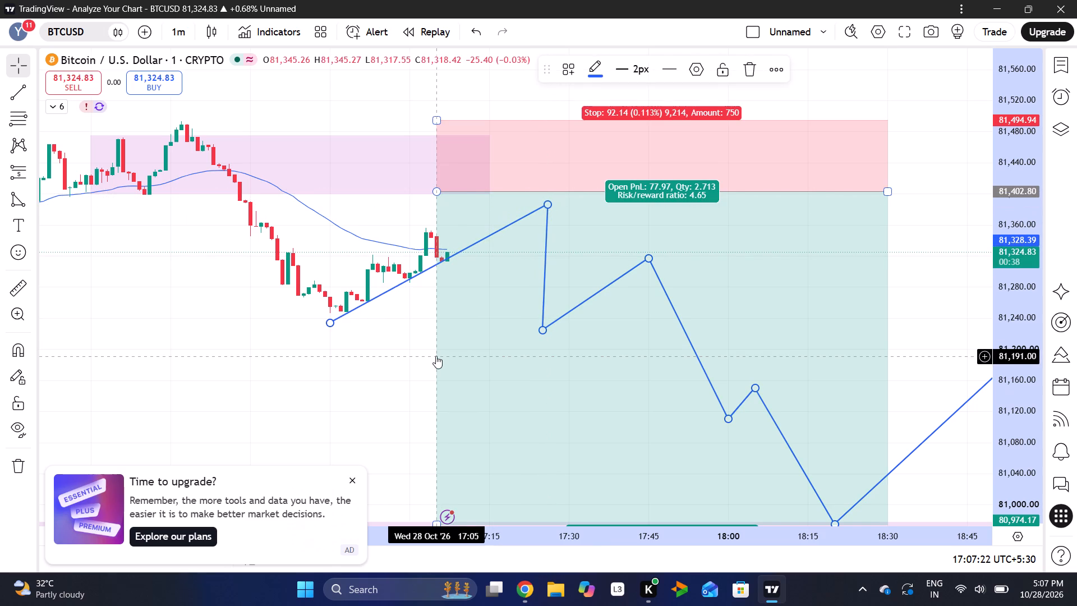
Draw a rising trend line beneath the recent lows from 16:40 at about 81,221 to 17:15 at about 81,340.
click(18, 92)
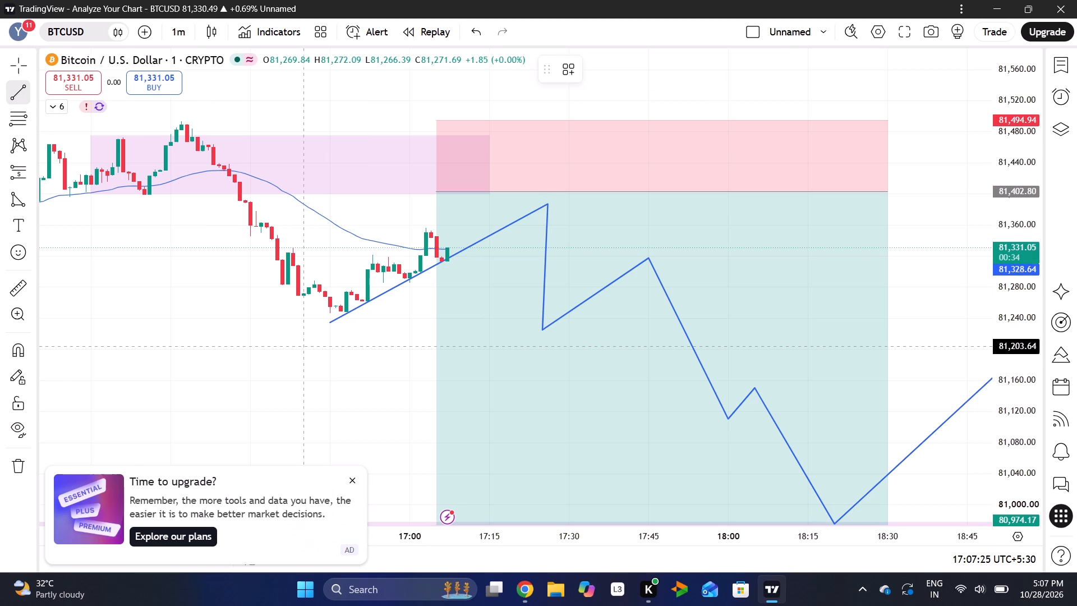
drag(301, 333, 472, 241)
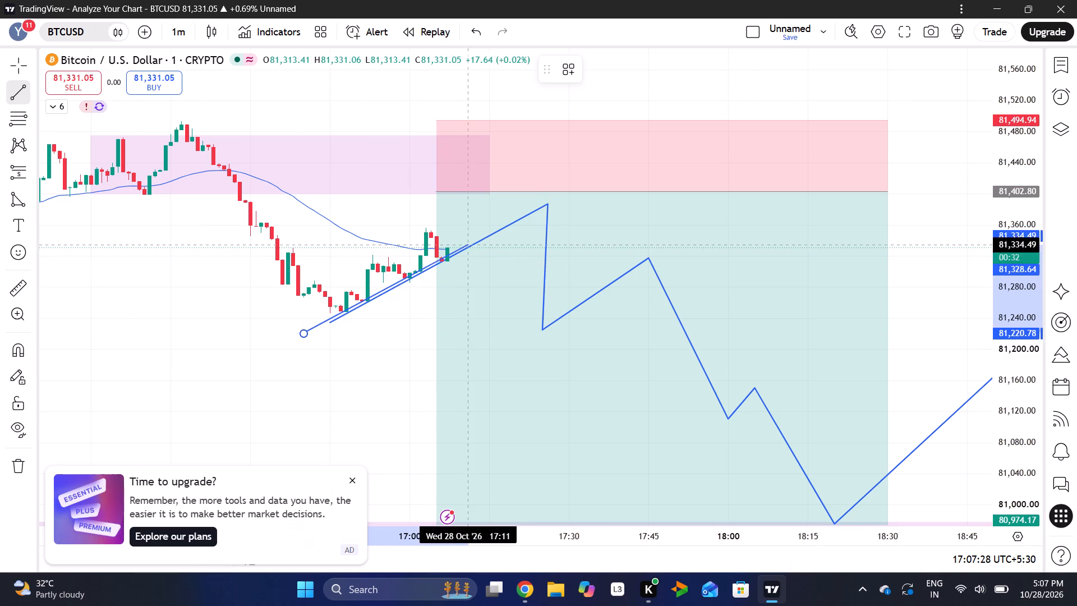
drag(472, 241, 485, 238)
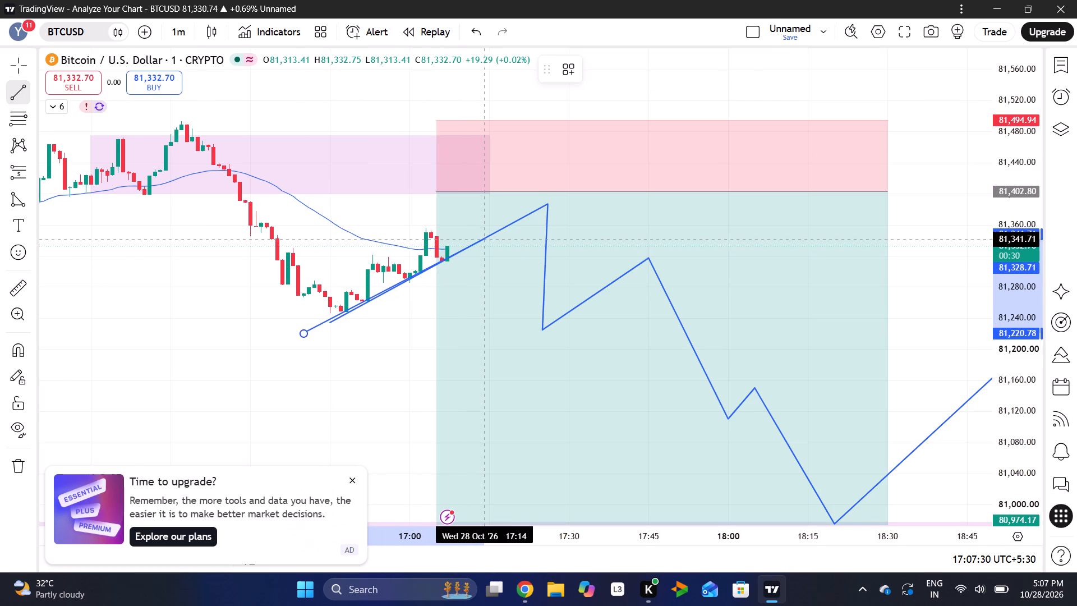
drag(485, 238, 490, 240)
click(490, 240)
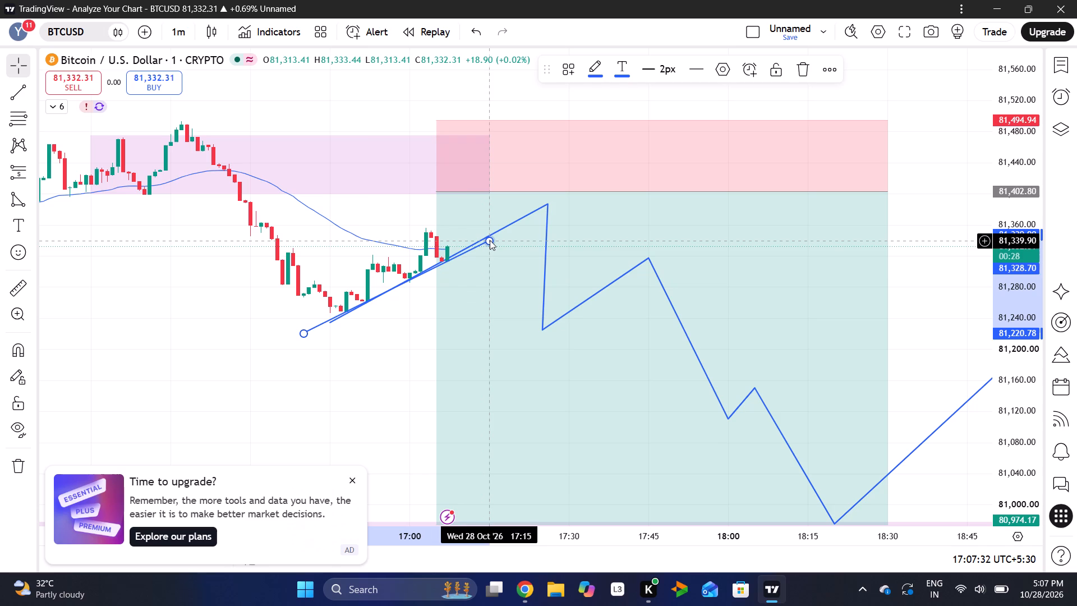
Reposition the forecast path's first leg to start at 16:46, about 81,241, and peak in the purple zone at 17:13, about 81,417.
click(332, 321)
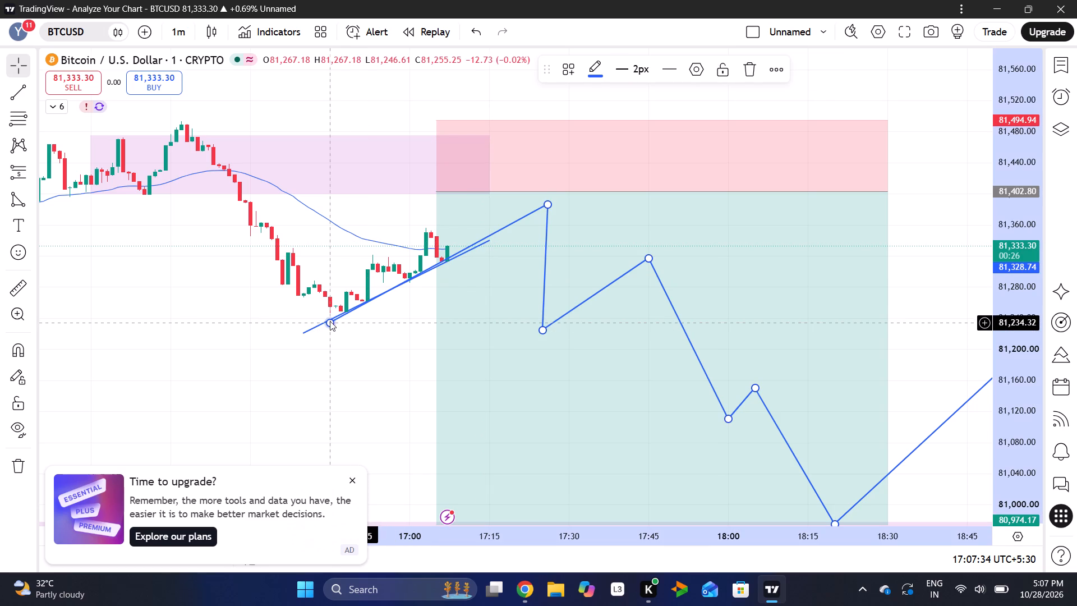
drag(328, 323, 352, 305)
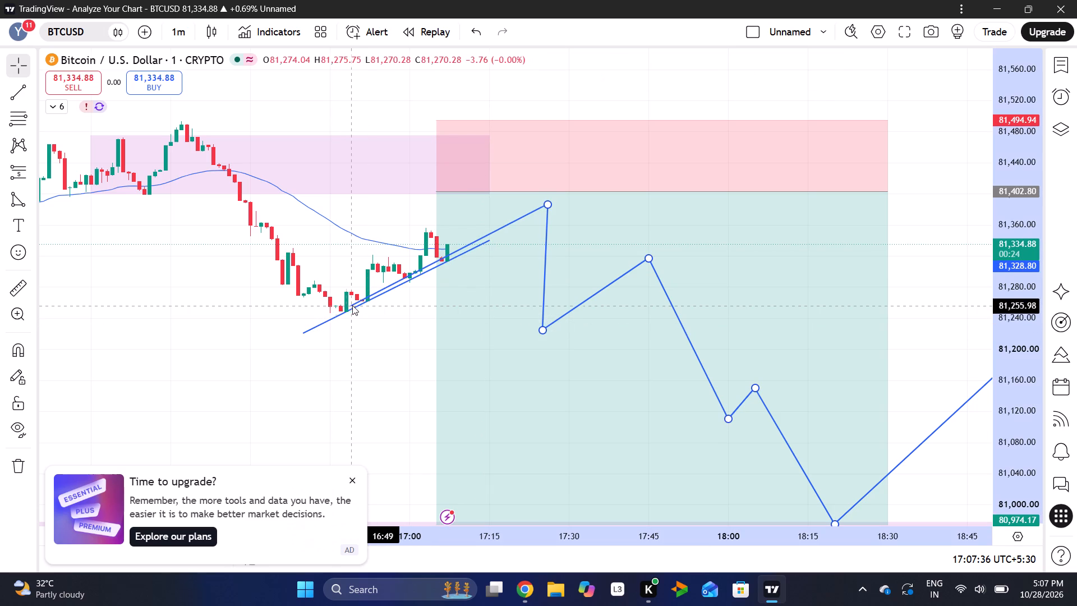
drag(352, 305, 335, 318)
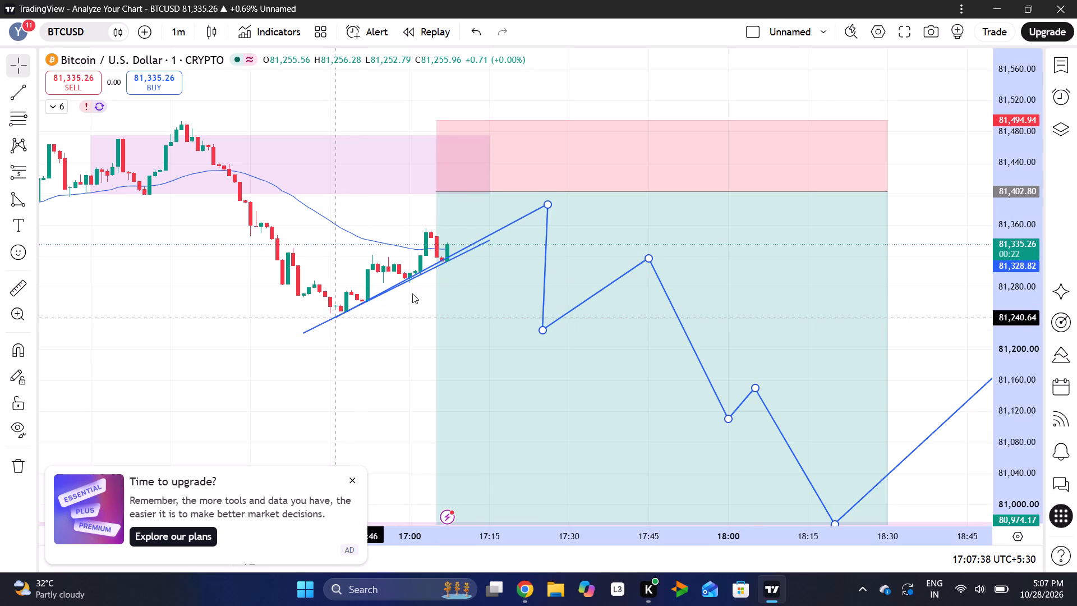
drag(549, 204, 477, 181)
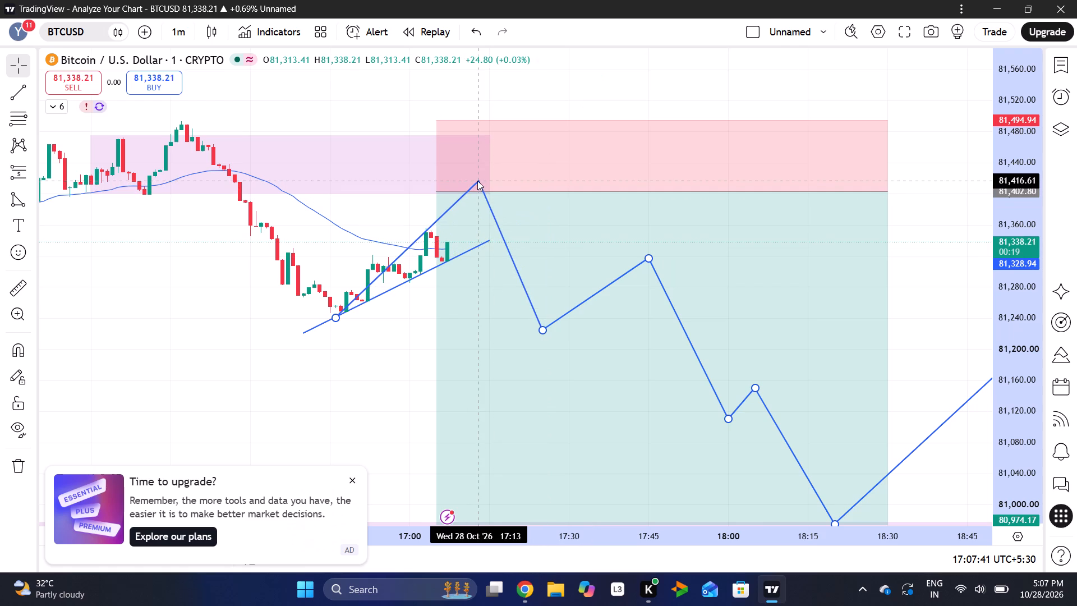
click(402, 338)
Return the chart to the 5-minute interval.
click(183, 36)
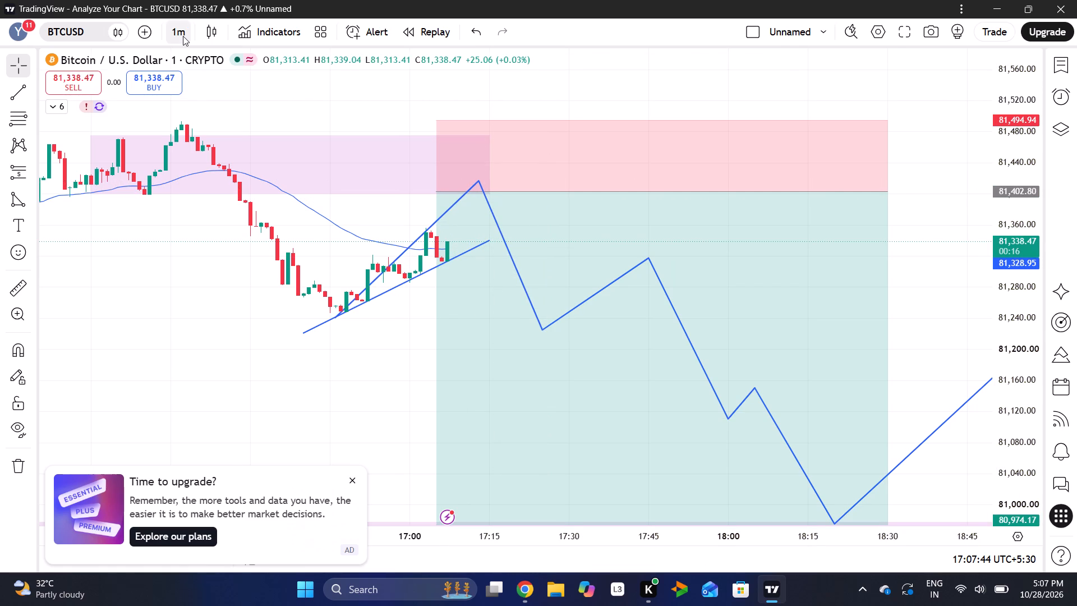
click(205, 197)
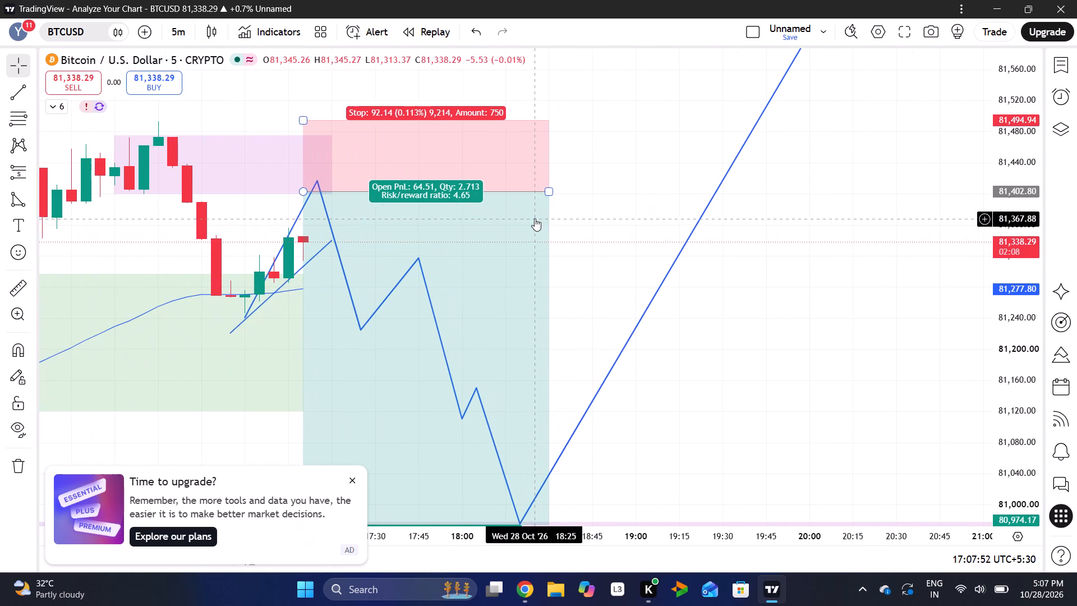
Examine the forecast path and short position on a wider view that includes the London and Asian sessions.
scroll(592, 232, right, 3)
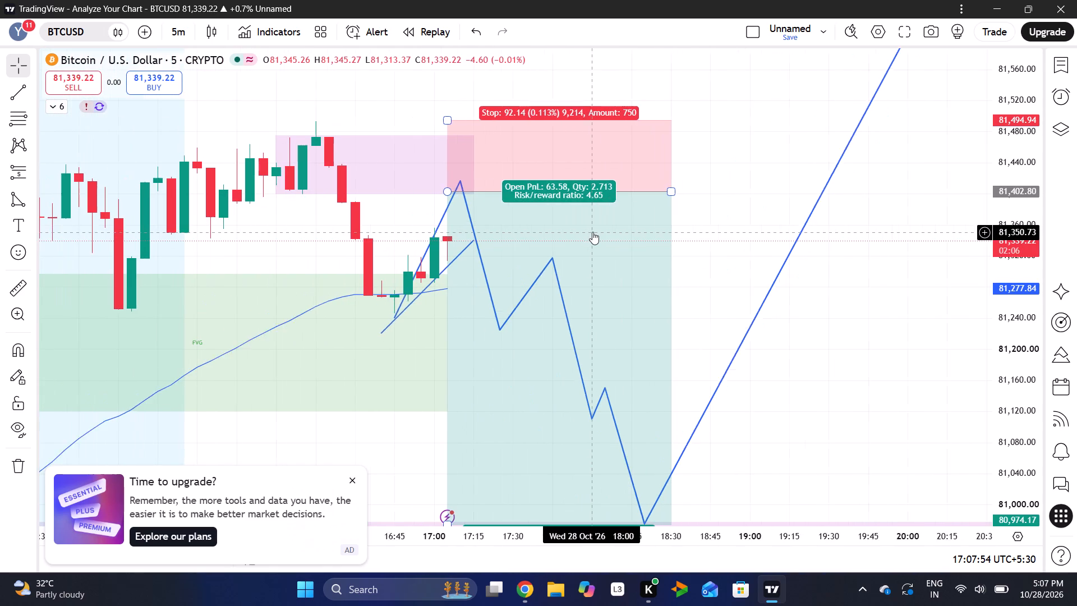
drag(1039, 169, 1013, 295)
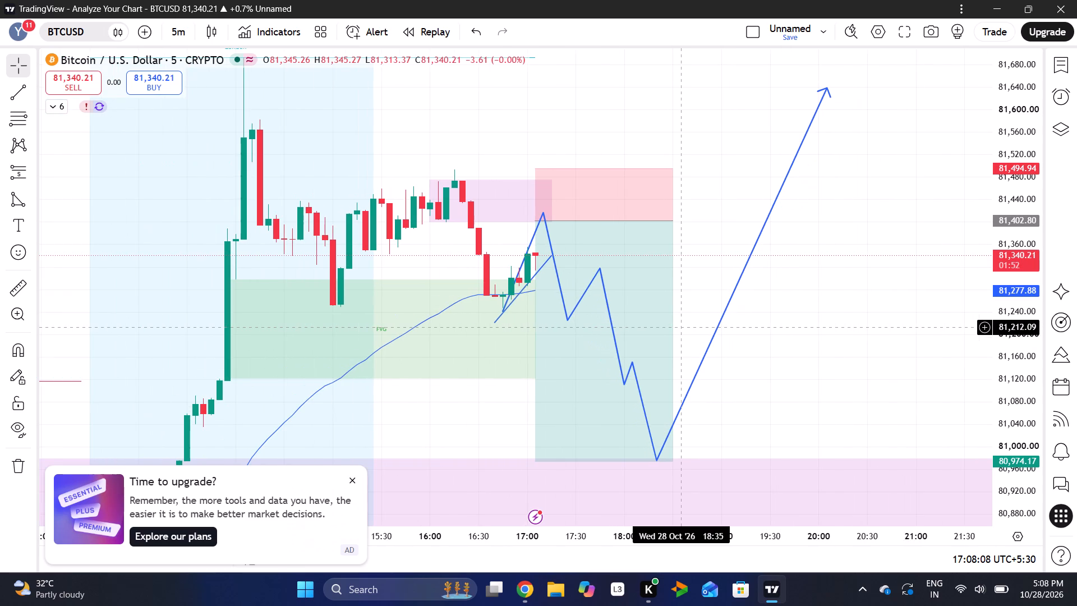
drag(1010, 166, 1007, 237)
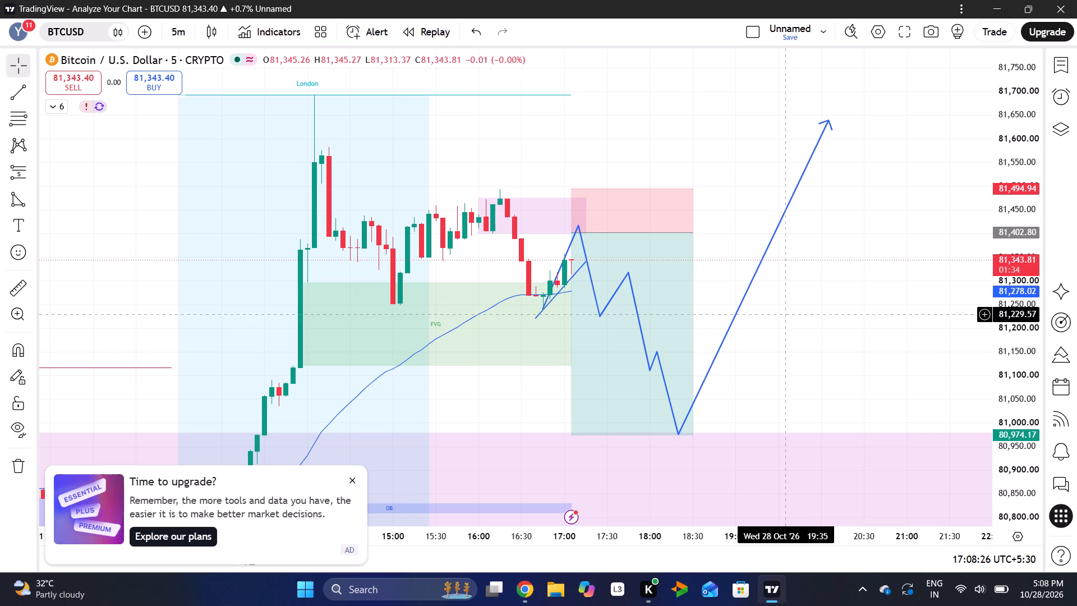
scroll(788, 314, right, 2)
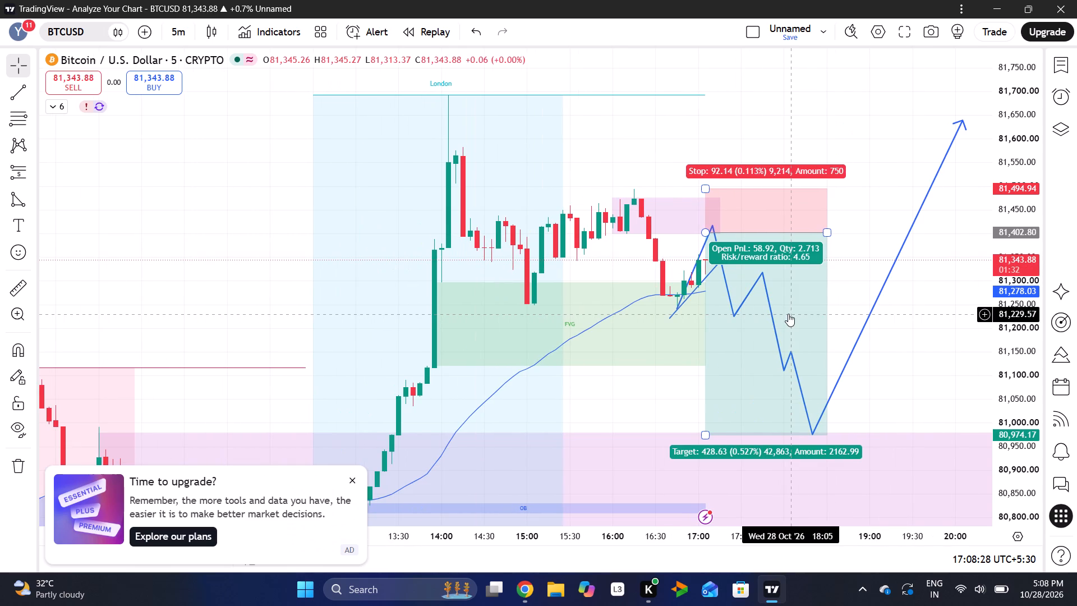
scroll(788, 314, right, 1)
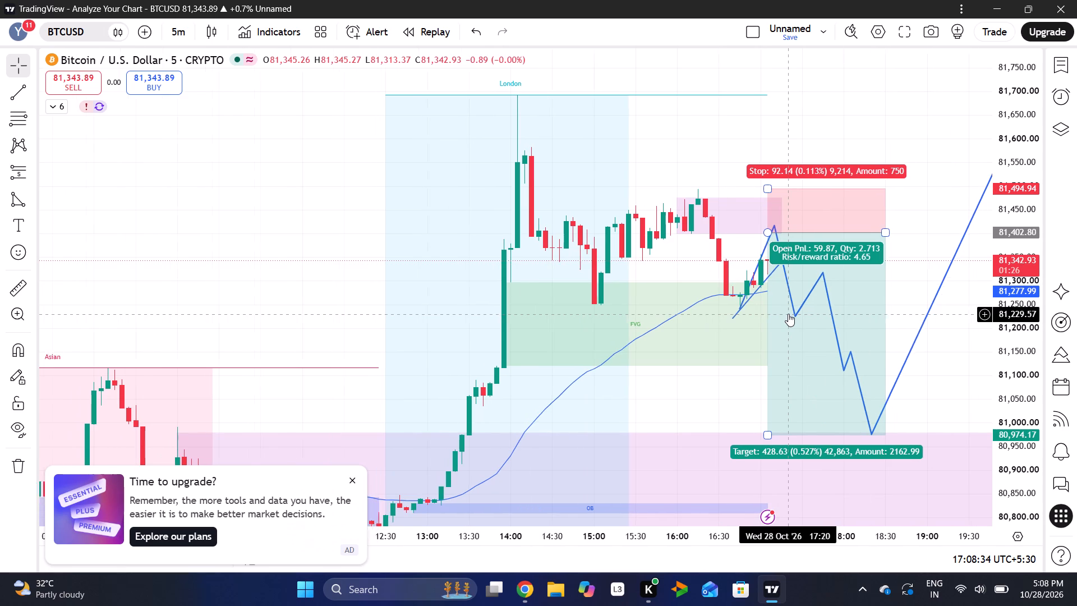
drag(903, 251, 848, 251)
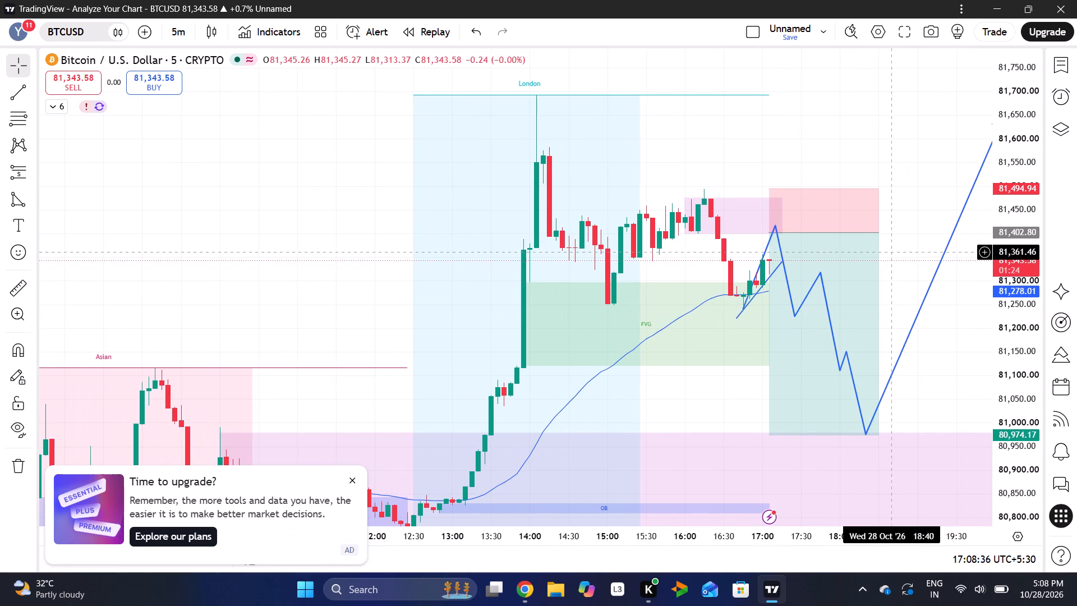
Extend the upper end of the rising trend line beneath the recent lows to 17:20 at about 81,363.
drag(848, 251, 721, 252)
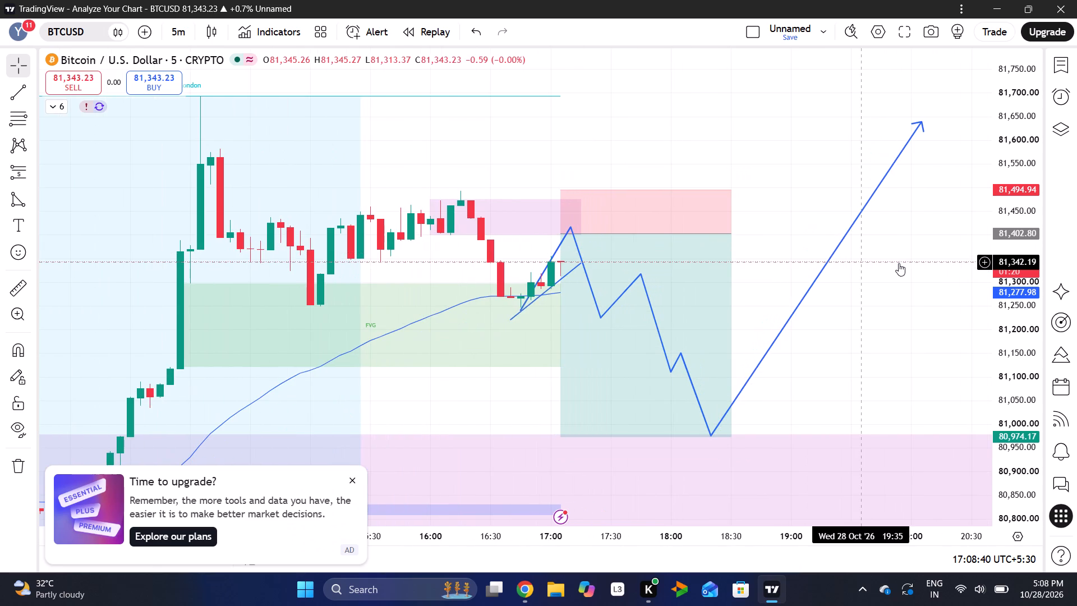
drag(1001, 256, 1010, 167)
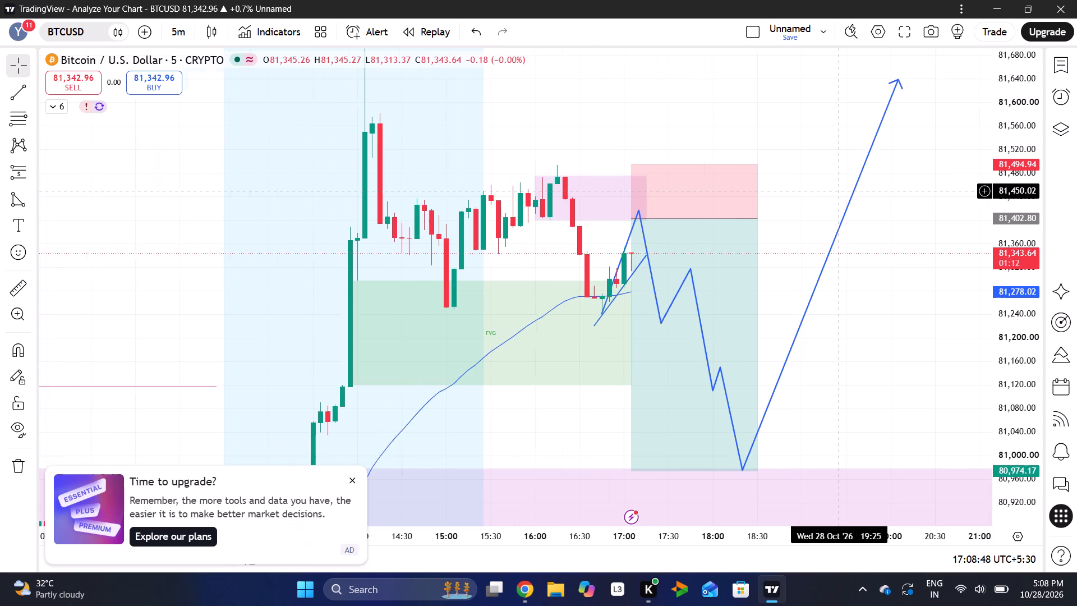
drag(1000, 190, 978, 269)
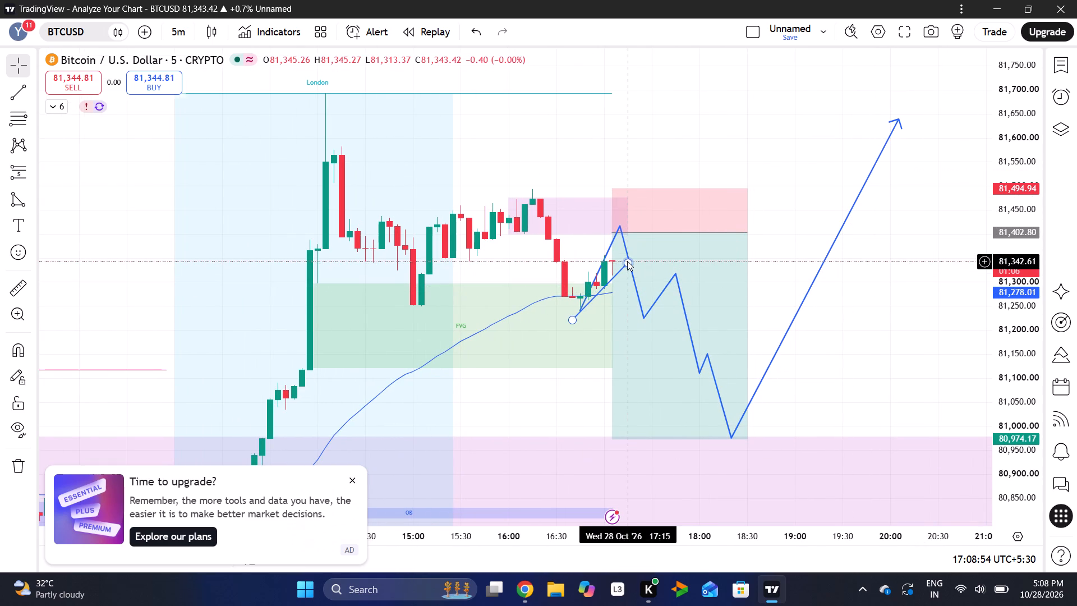
drag(627, 261, 636, 254)
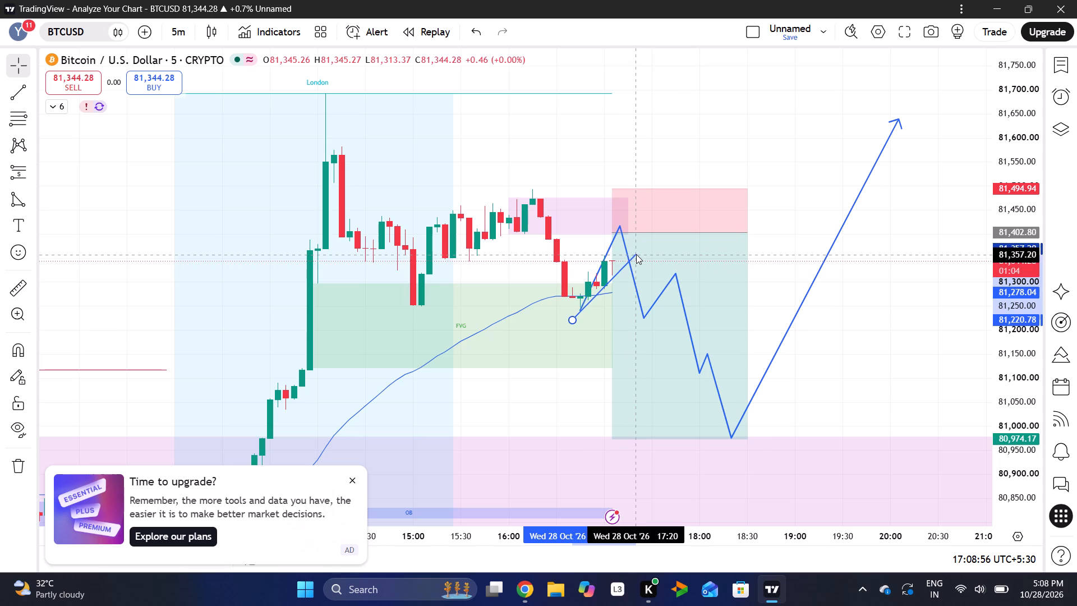
drag(636, 254, 637, 251)
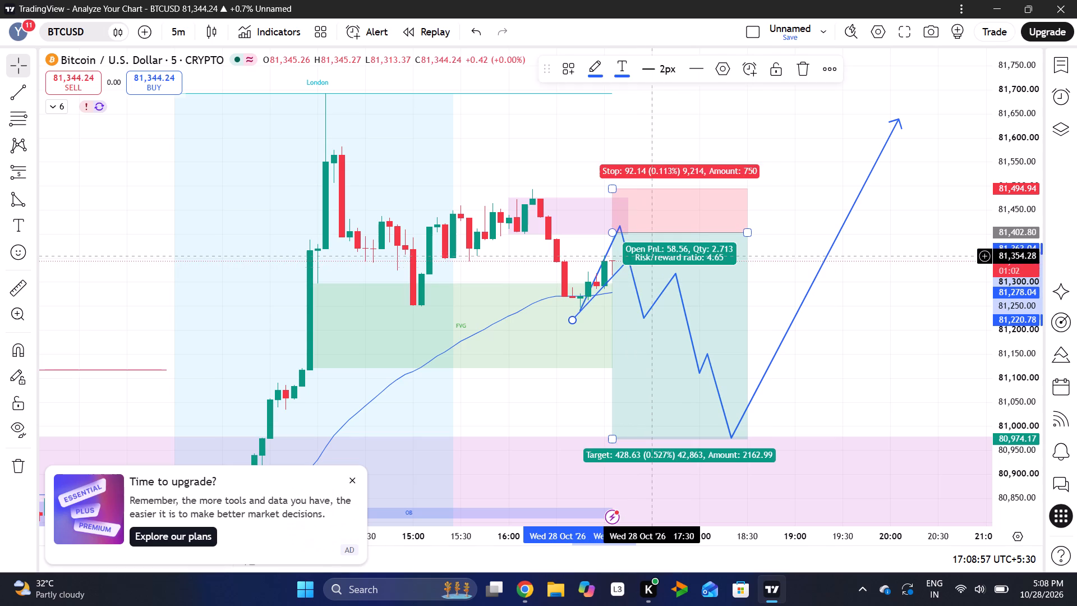
click(774, 267)
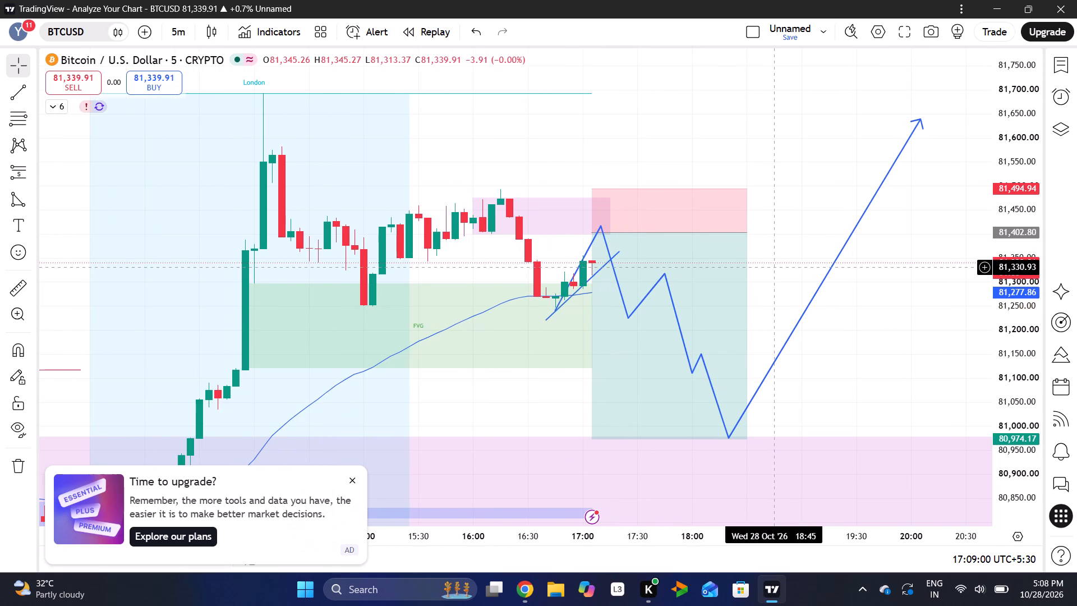
Shorten the large lower purple zone so its far edge ends at about 00:40 on 29 Oct.
drag(774, 267, 693, 223)
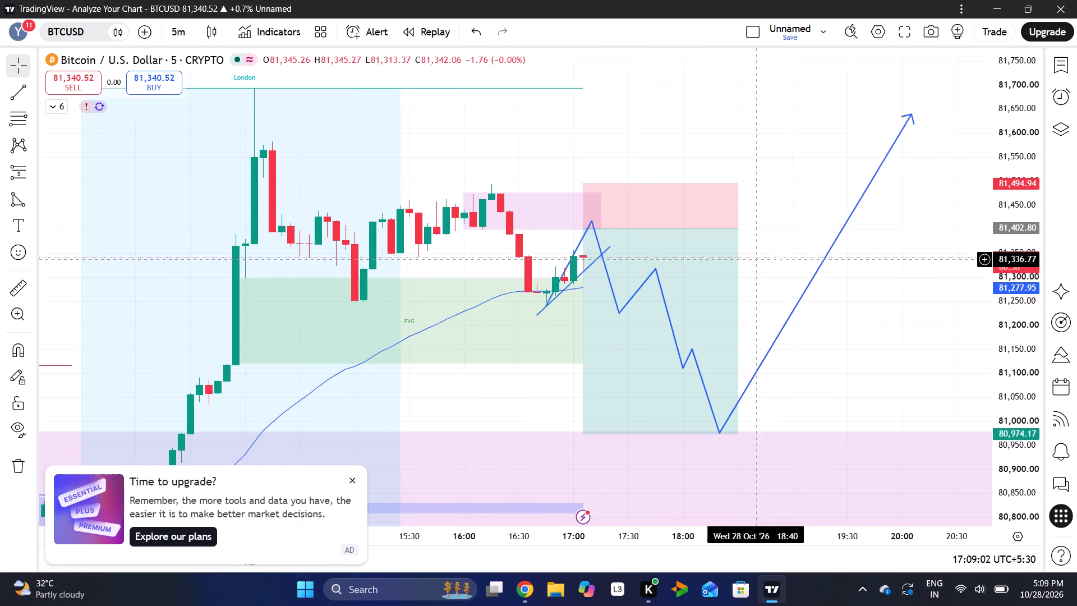
drag(693, 223, 691, 223)
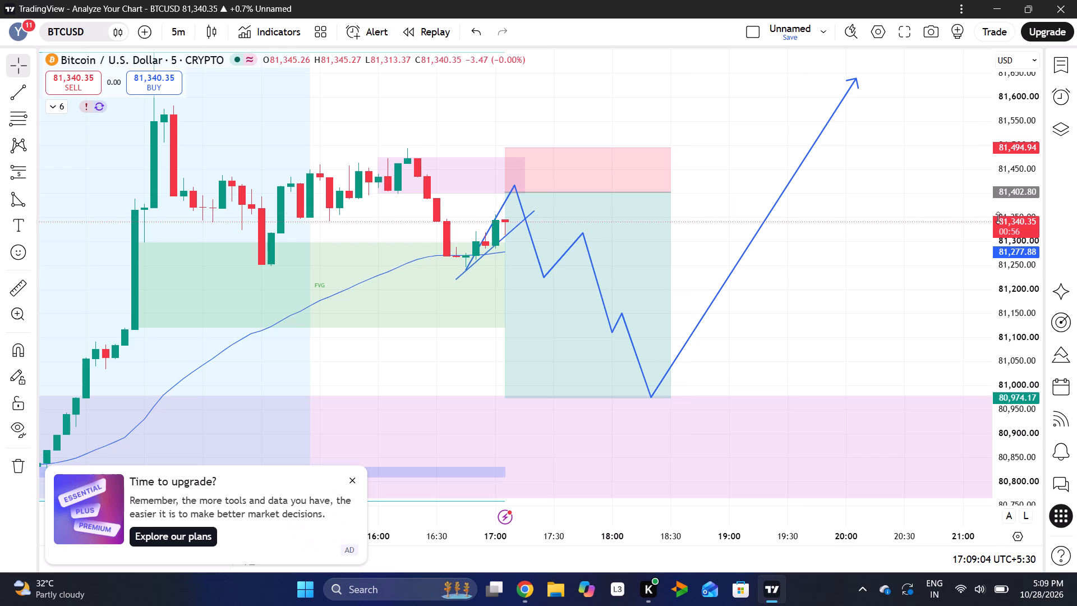
drag(1003, 223, 1014, 153)
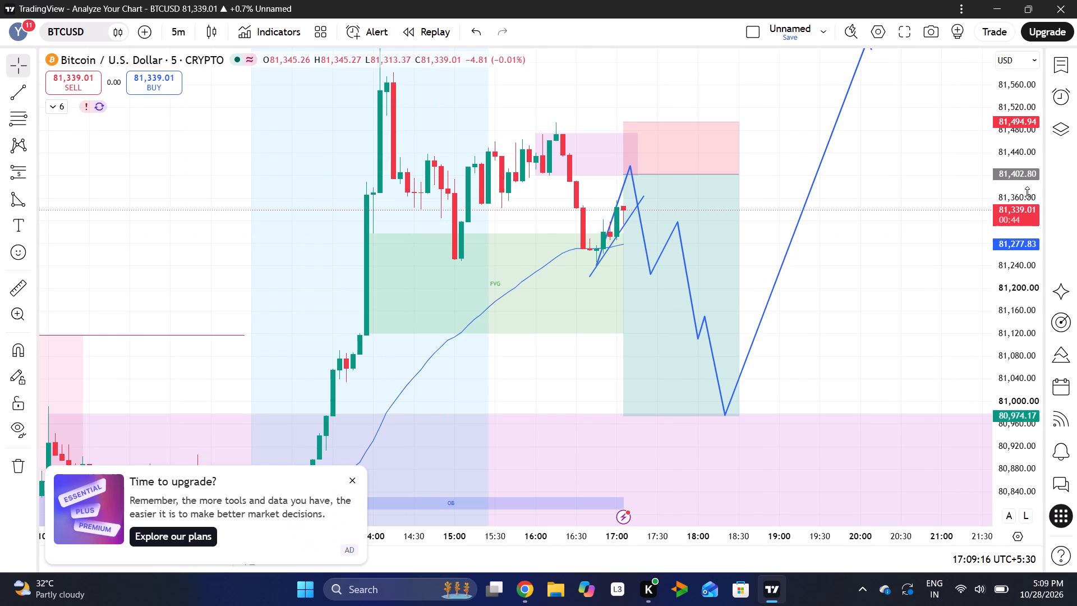
drag(1027, 192, 1015, 279)
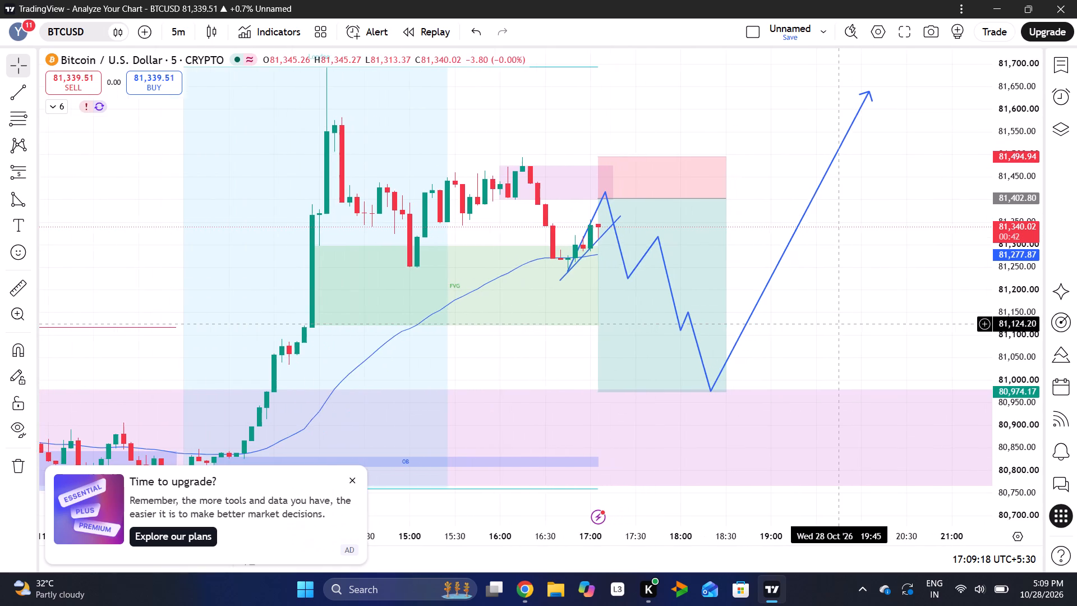
drag(849, 348, 665, 343)
drag(770, 370, 579, 340)
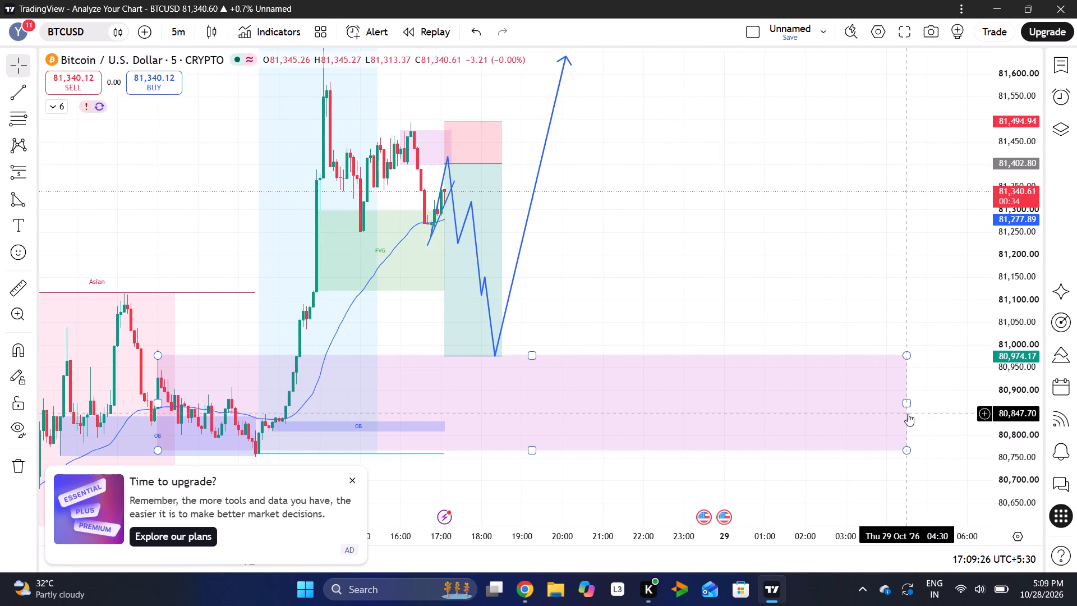
drag(905, 405, 765, 426)
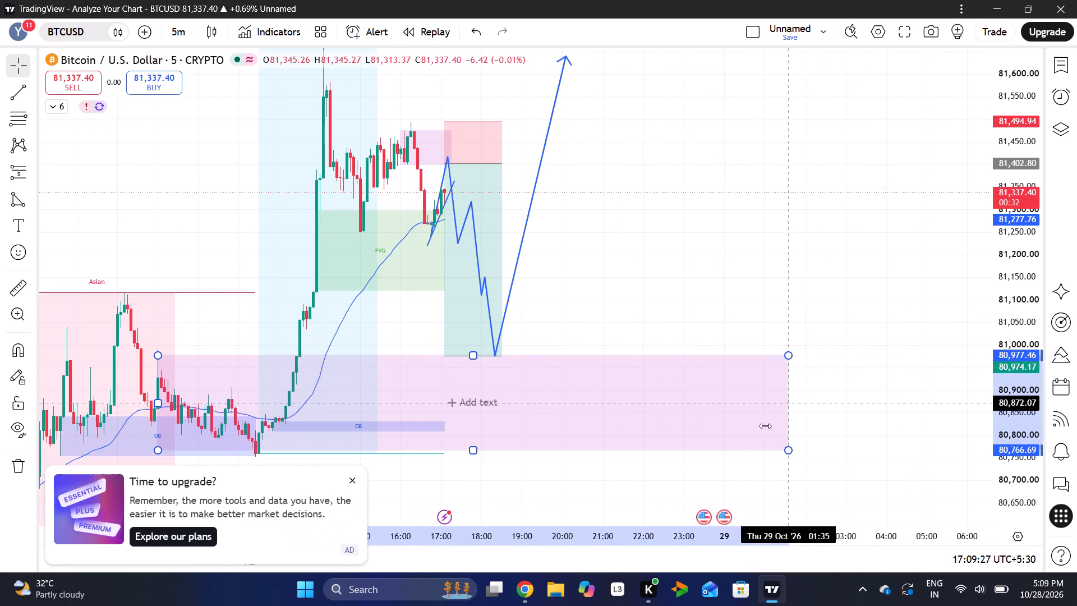
drag(765, 426, 751, 429)
click(696, 274)
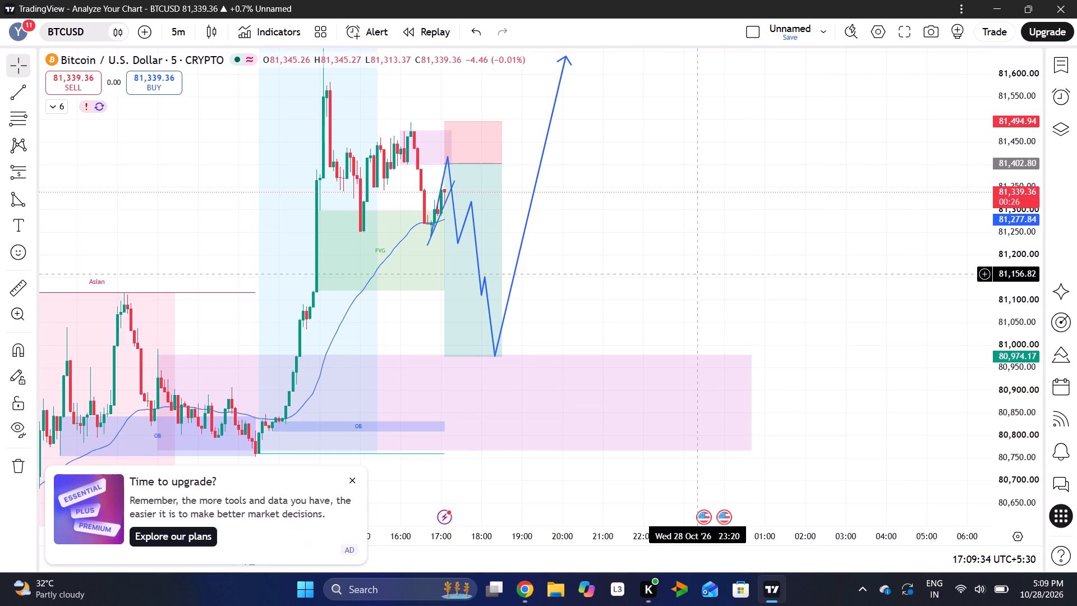
click(696, 274)
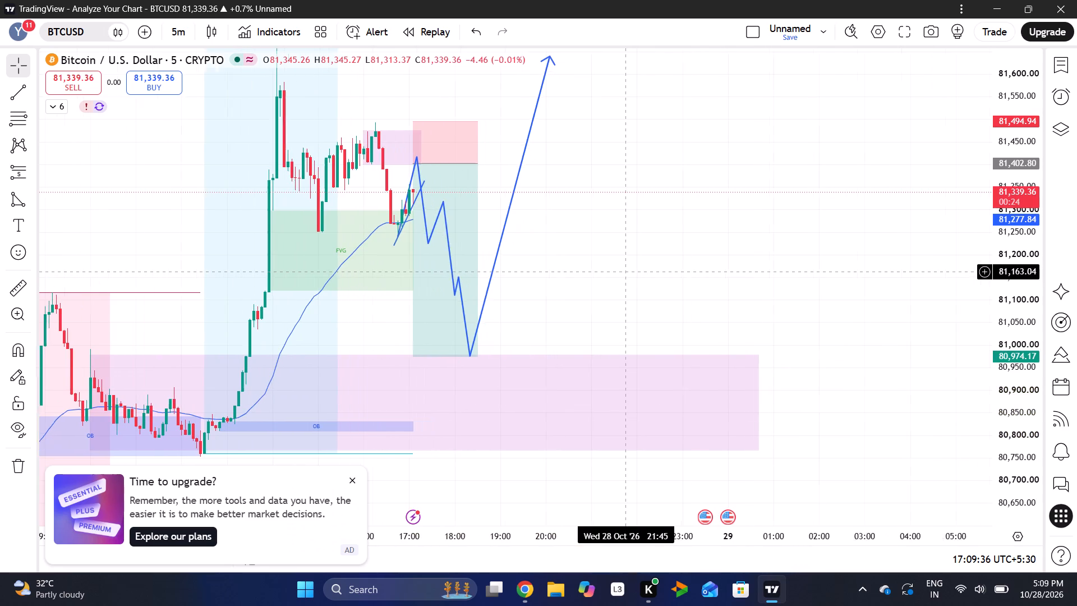
Examine the forecast path and short position against the purple and green zones on the 5-minute chart.
drag(625, 271, 774, 300)
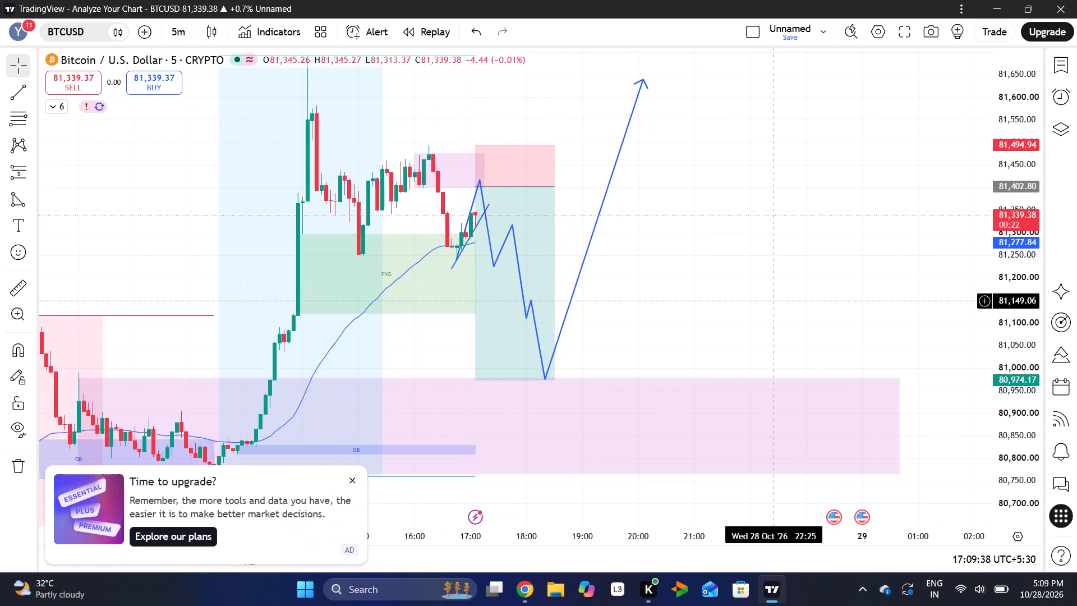
drag(1012, 199, 1002, 310)
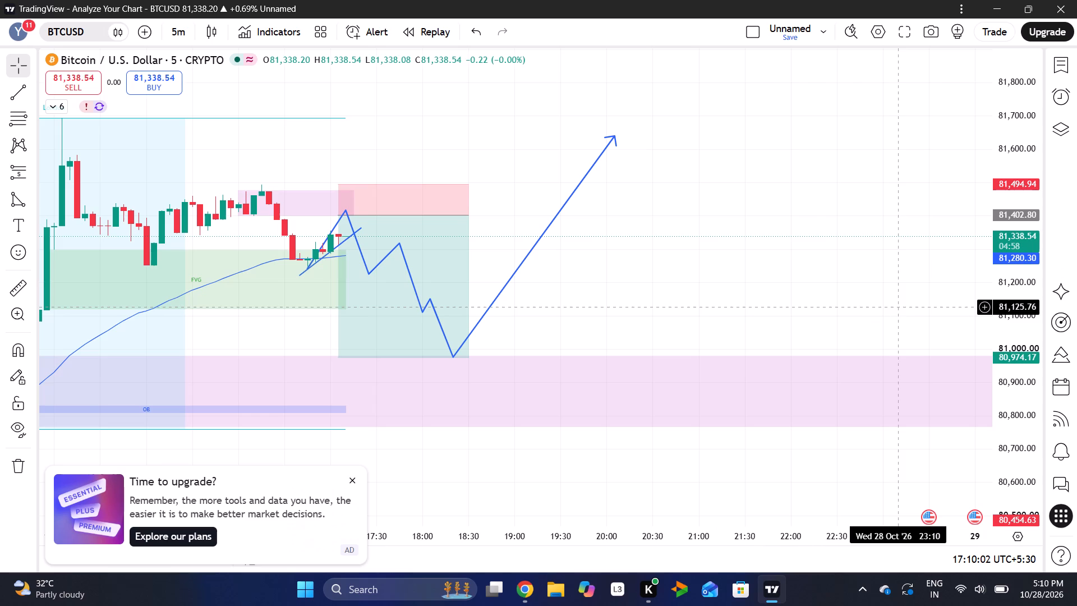
drag(1021, 327, 1031, 212)
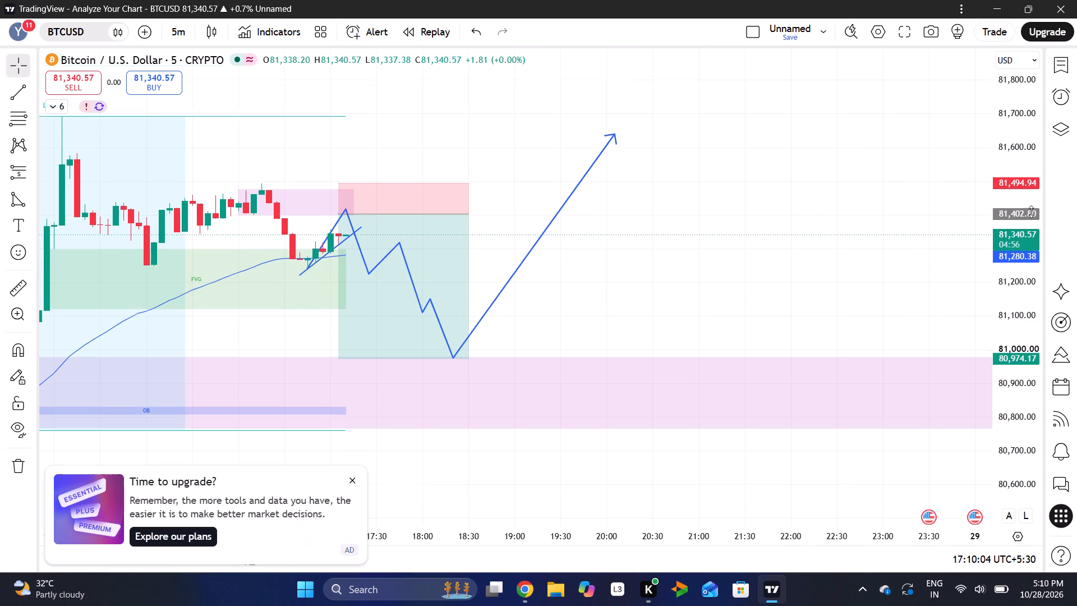
drag(1031, 212, 1040, 137)
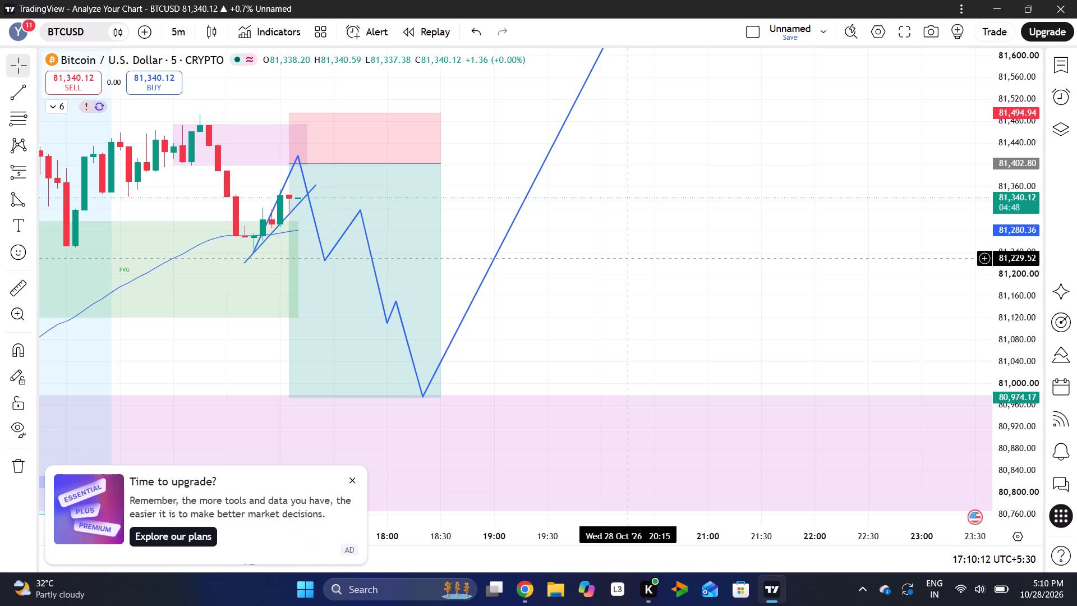
scroll(628, 258, left, 1)
drag(187, 348, 459, 377)
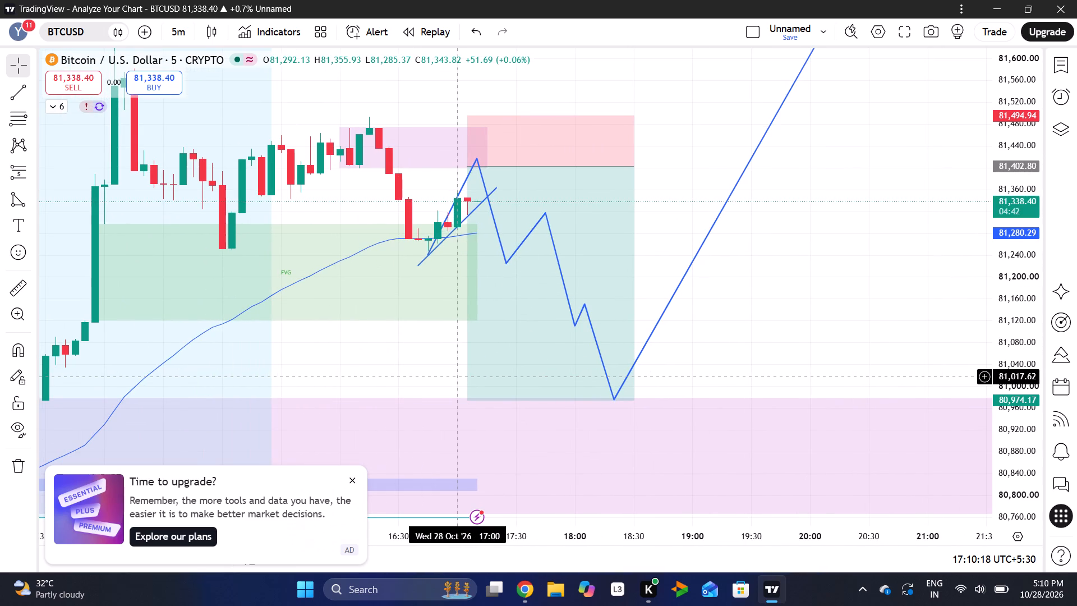
click(459, 377)
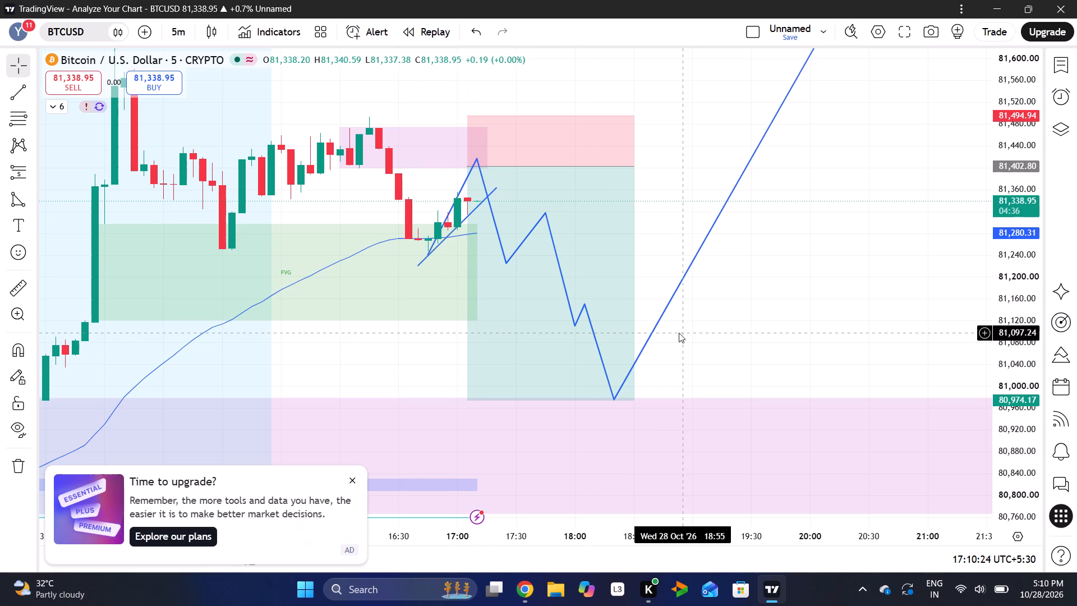
Switch the chart to the 1-minute interval.
click(182, 22)
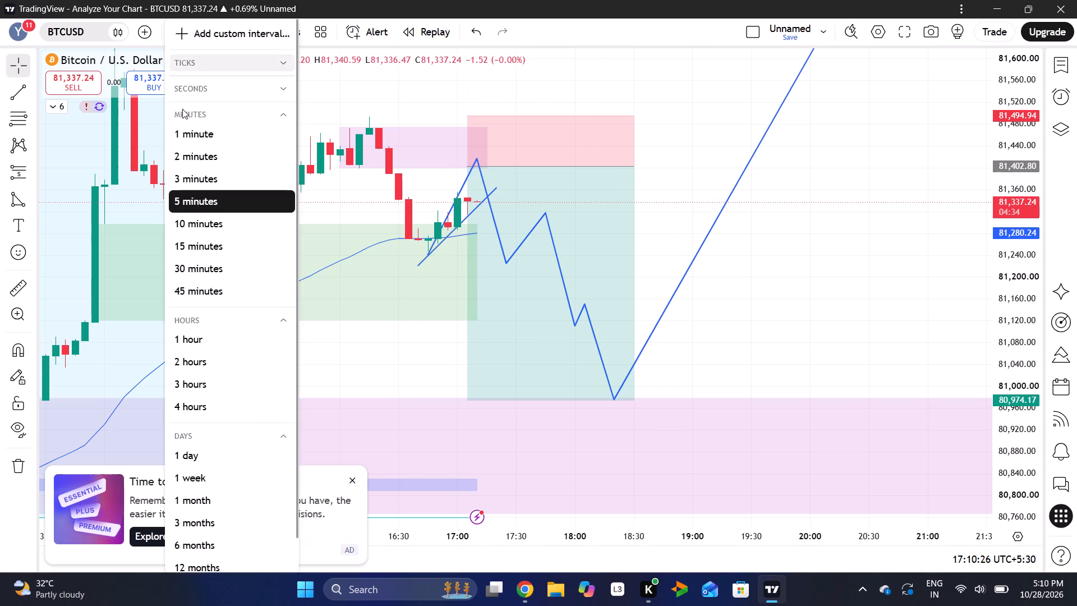
click(219, 135)
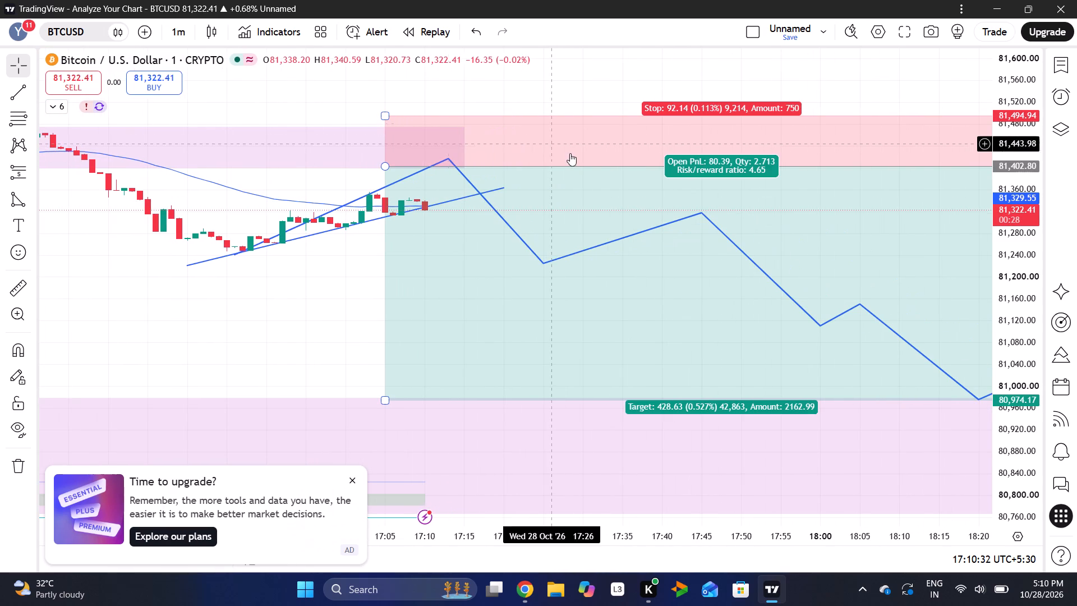
Move the rising trend line's lower end to 16:45 at about 81,237.5, just beneath the swing low.
drag(1025, 328, 1048, 68)
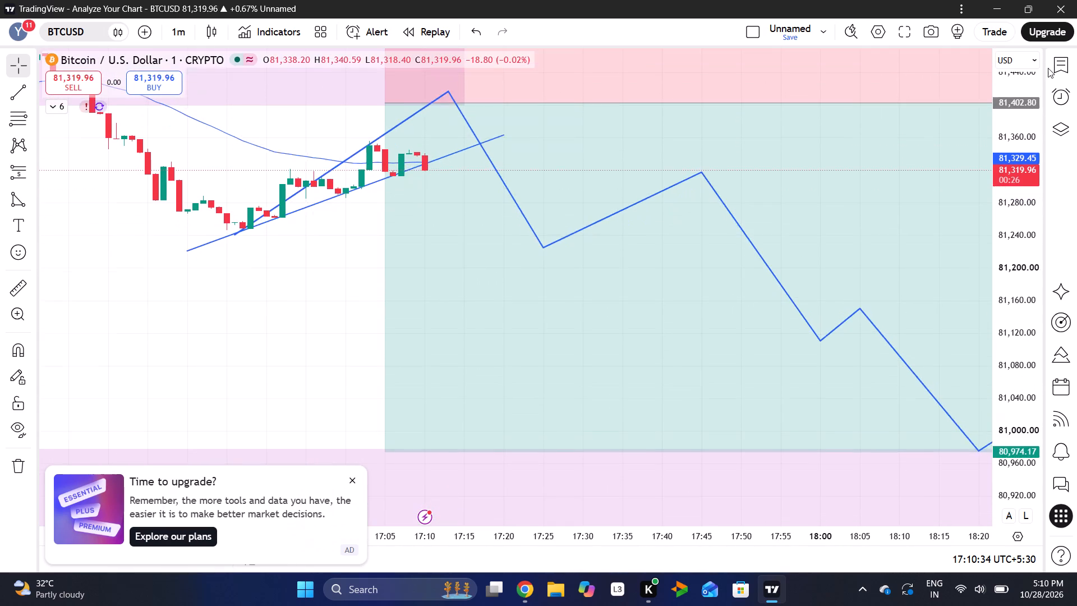
drag(1048, 68, 1049, 0)
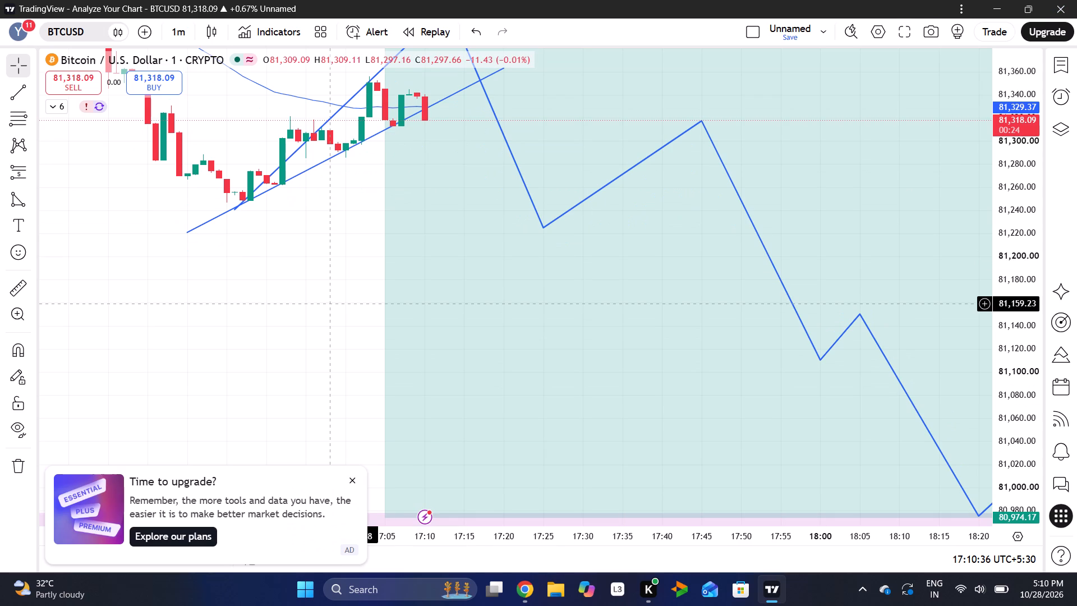
drag(328, 304, 277, 377)
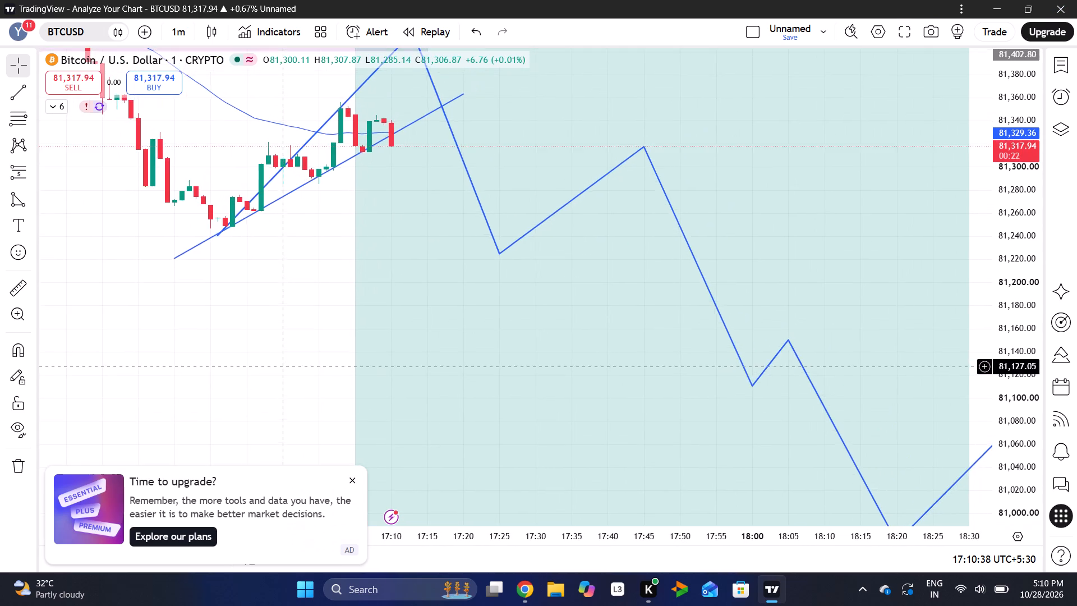
drag(277, 377, 268, 394)
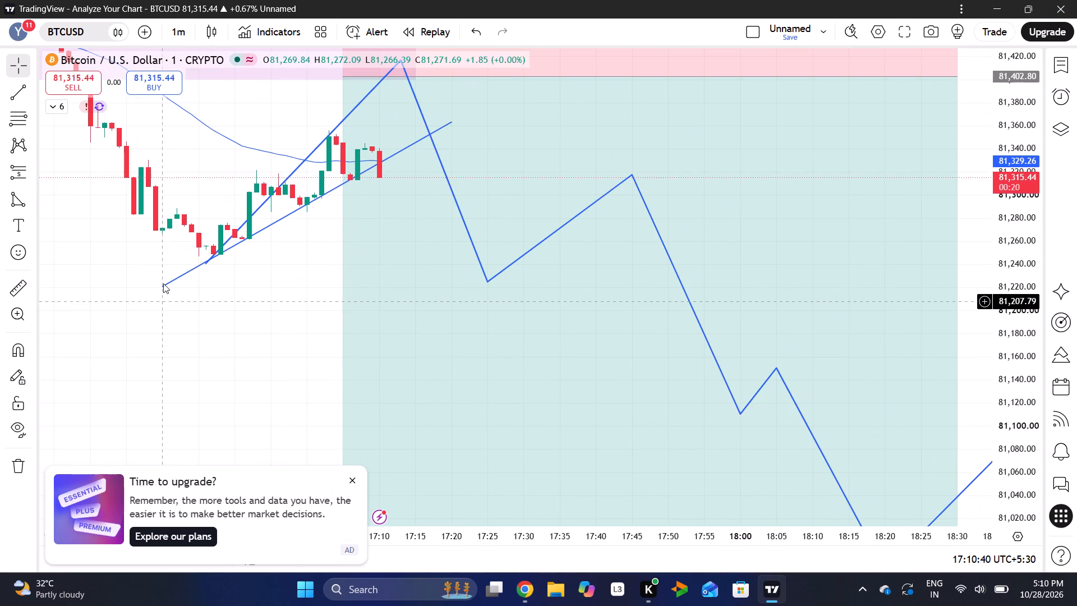
drag(162, 283, 200, 269)
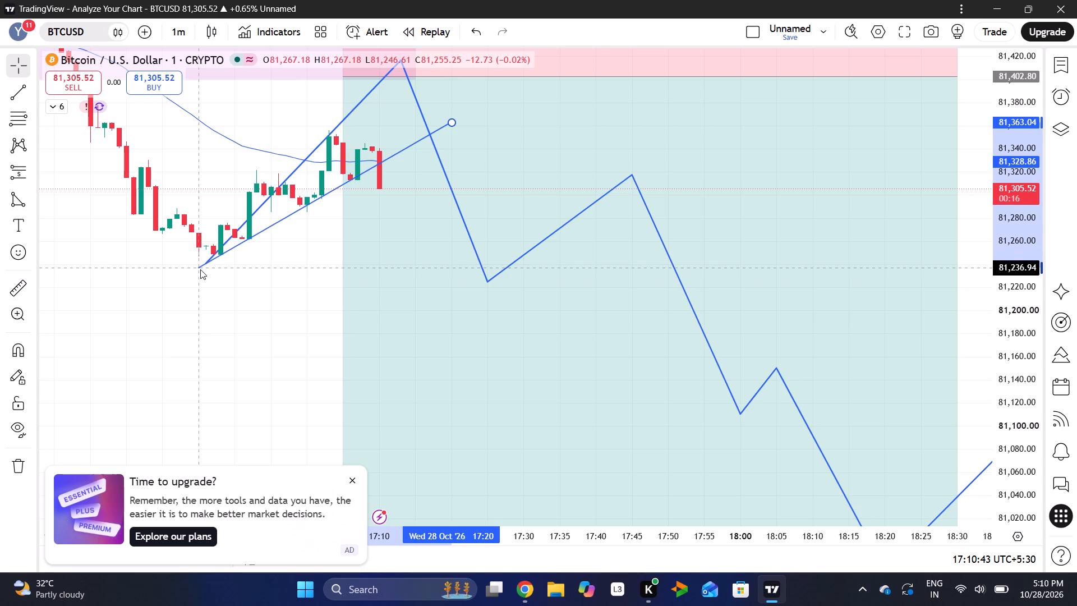
drag(200, 269, 201, 267)
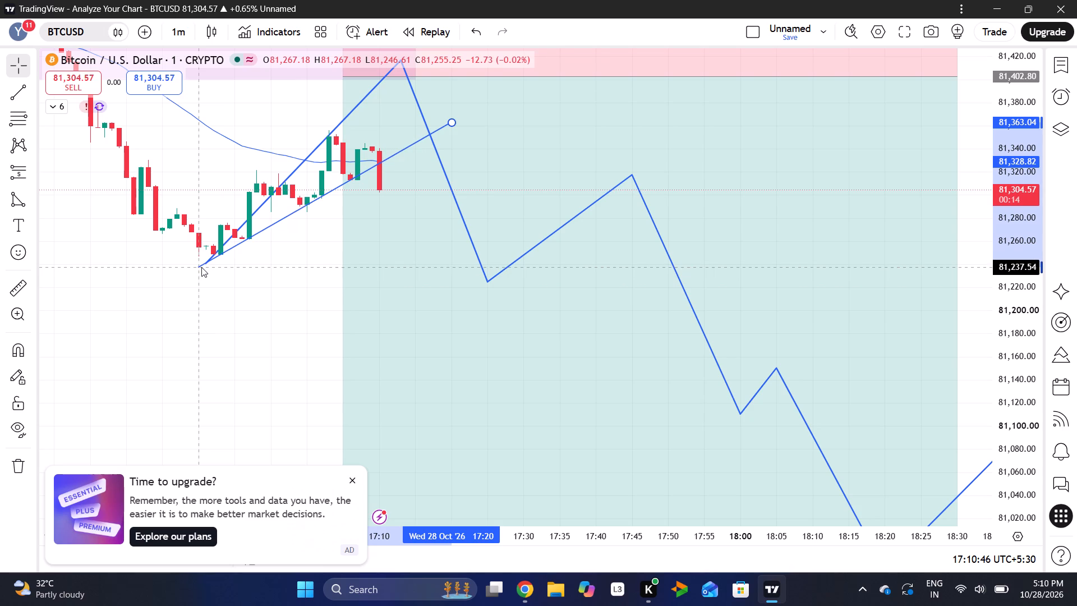
click(453, 122)
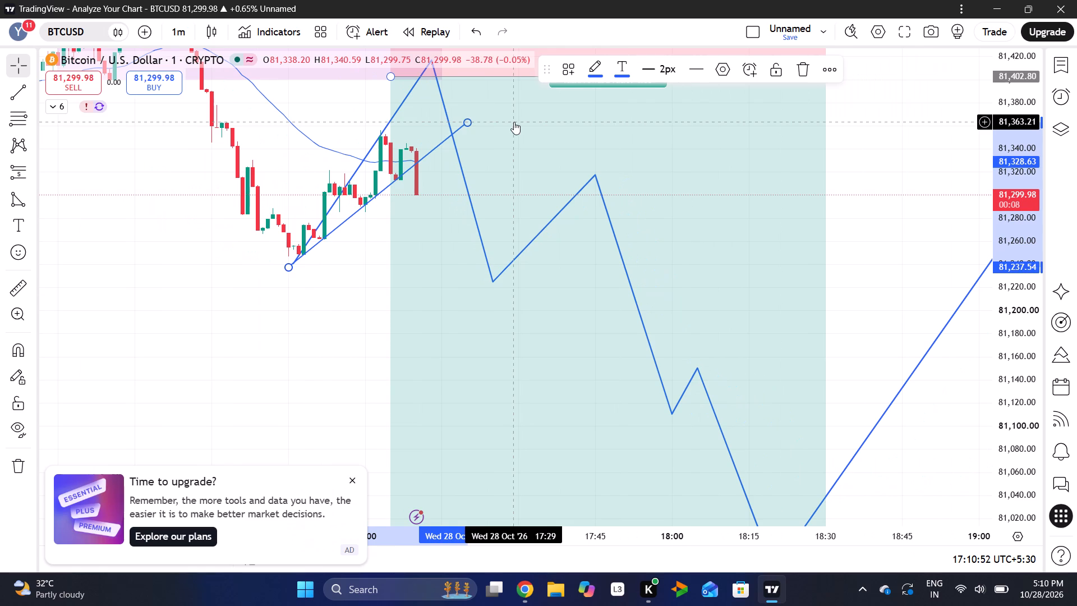
Move the short position to start at 17:10 with entry 81,331.16, stop 81,423.30 and target 80,902.53.
drag(544, 117, 555, 165)
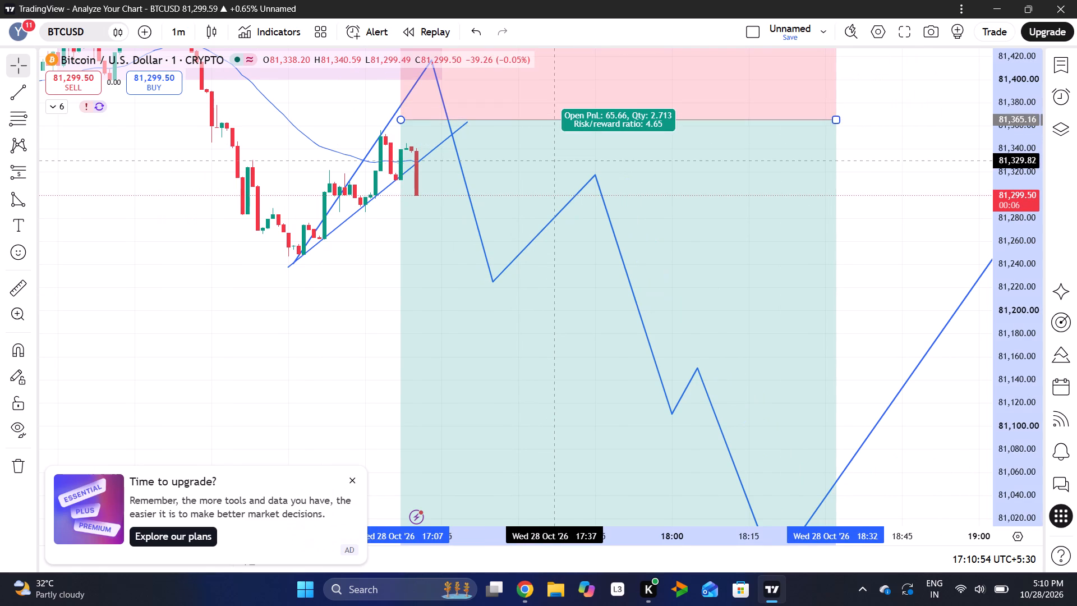
drag(555, 165, 568, 200)
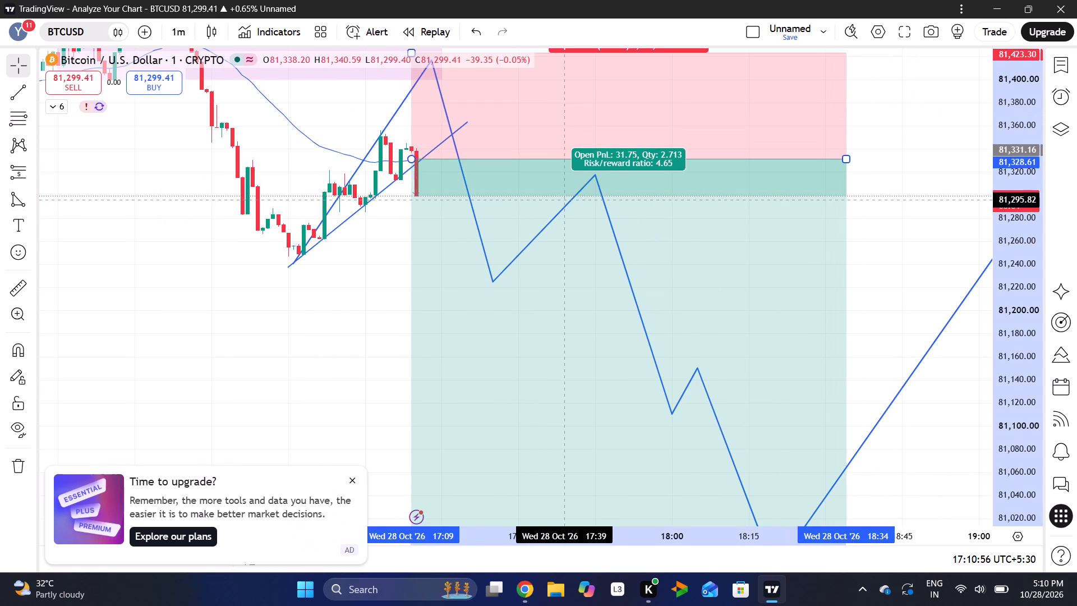
drag(568, 200, 569, 200)
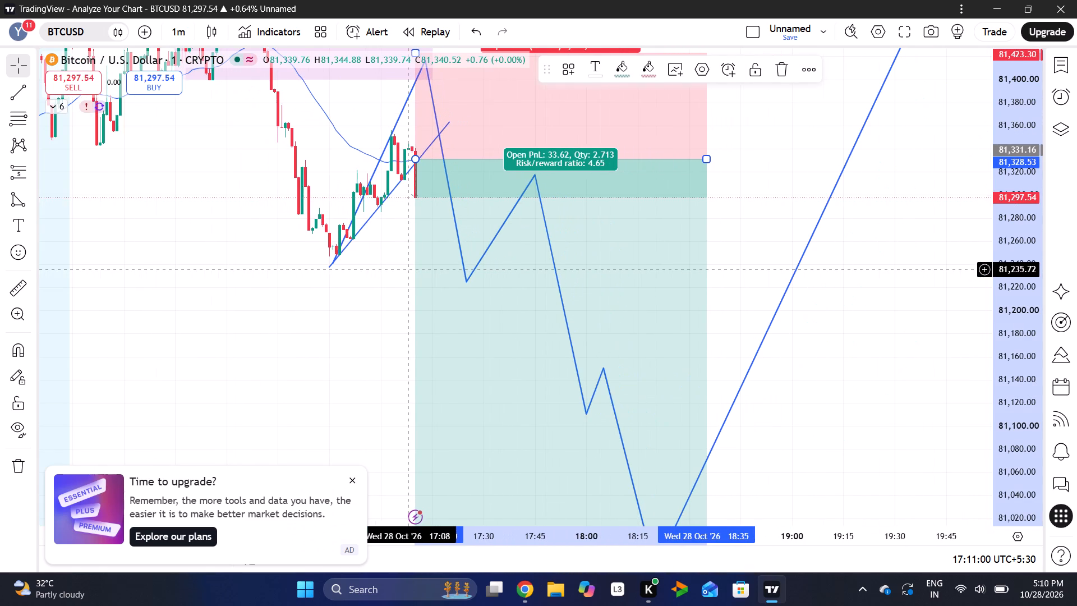
click(772, 201)
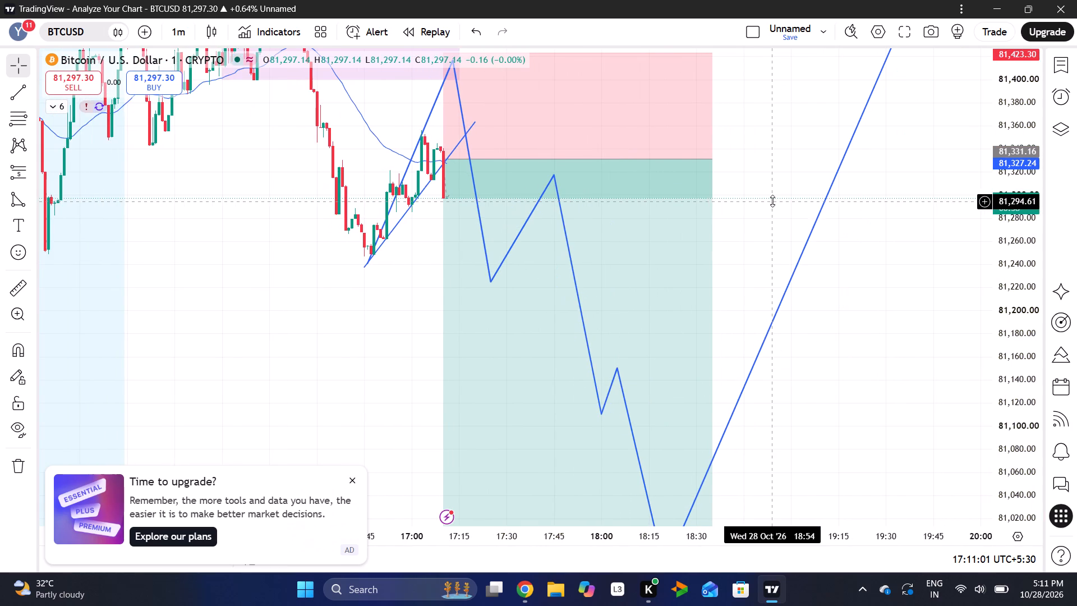
Switch the chart to the 5-minute interval.
drag(1006, 199, 931, 377)
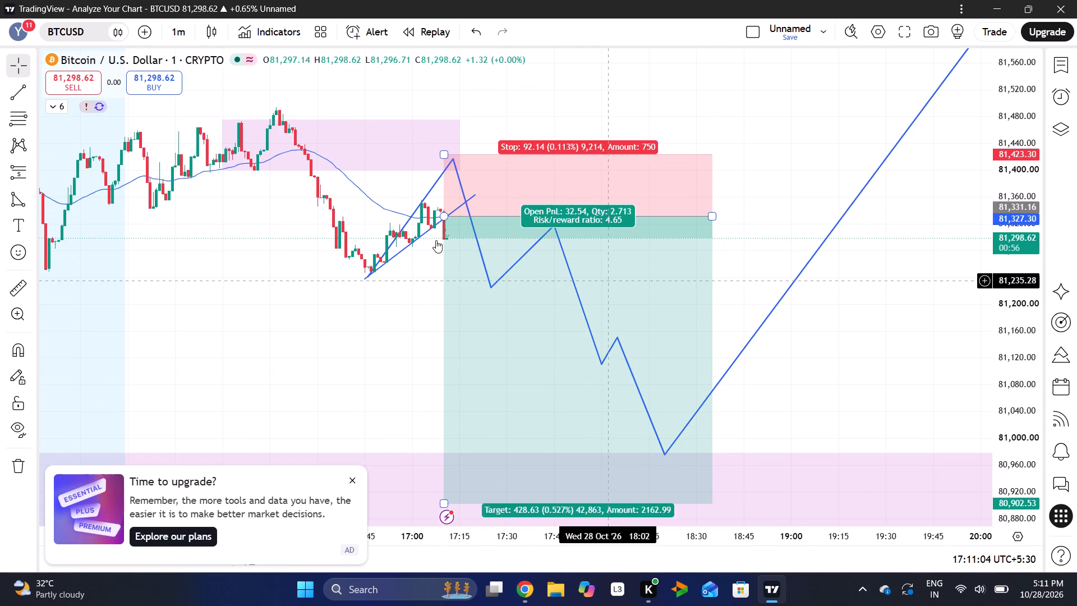
click(176, 34)
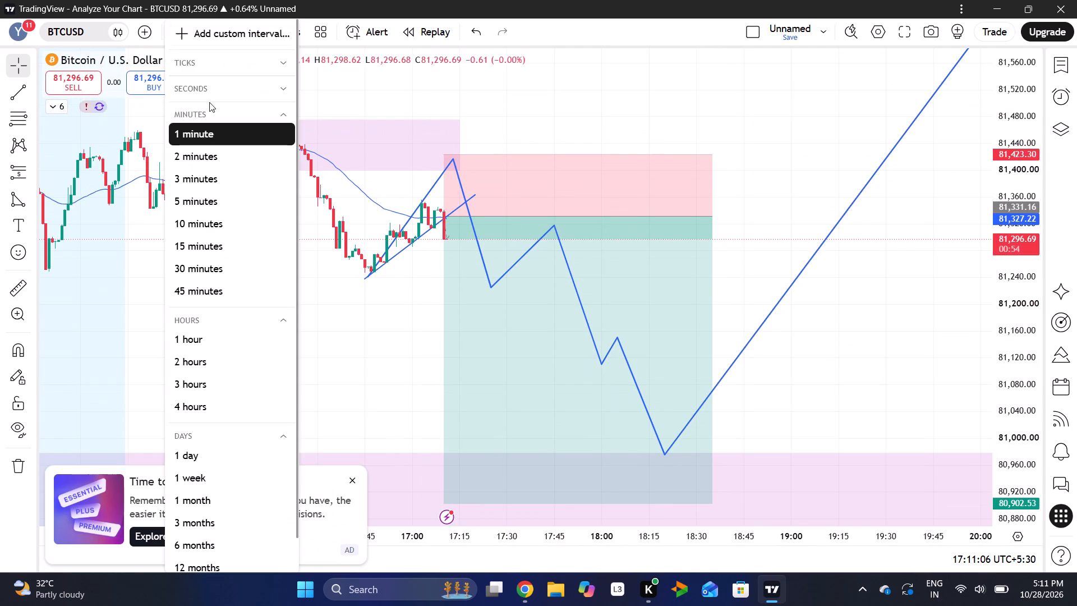
click(206, 198)
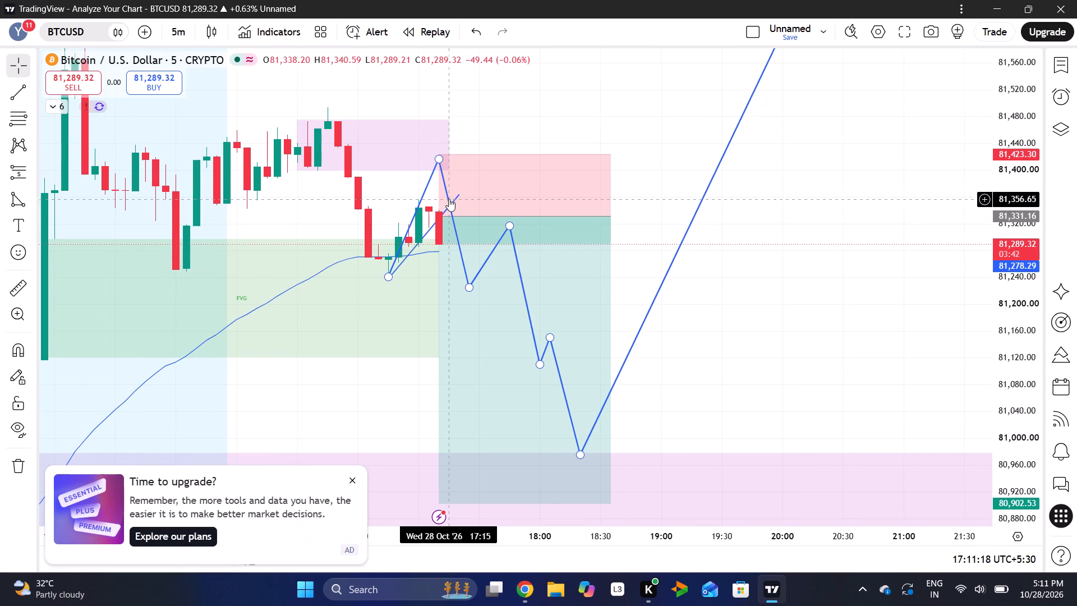
Raise the rising trend line's lower end to about 81,244 at 16:45, by the swing low.
drag(1025, 243, 1038, 164)
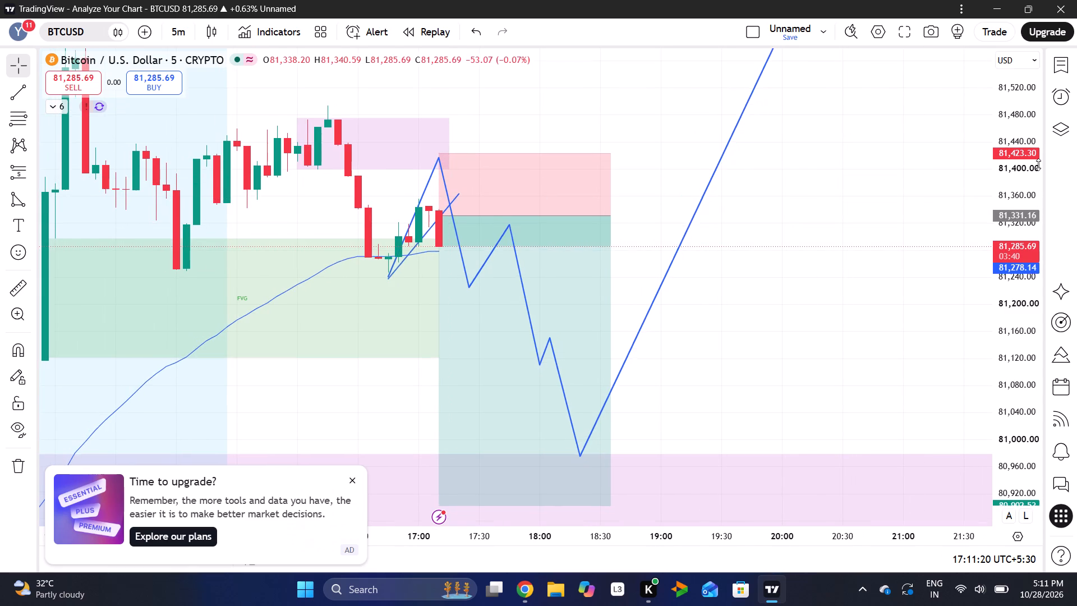
drag(1038, 164, 1042, 22)
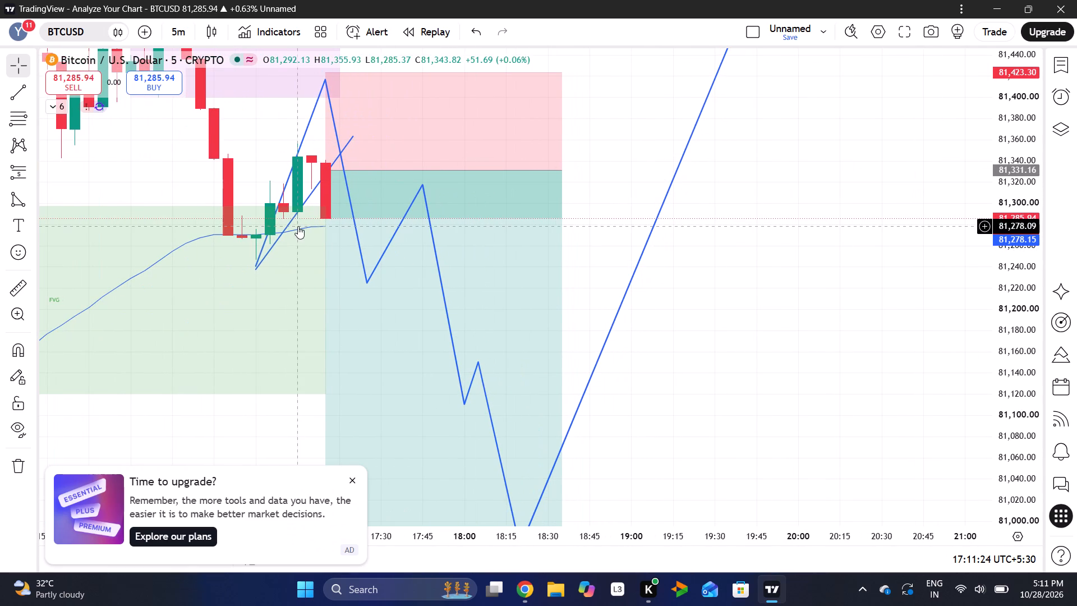
click(257, 267)
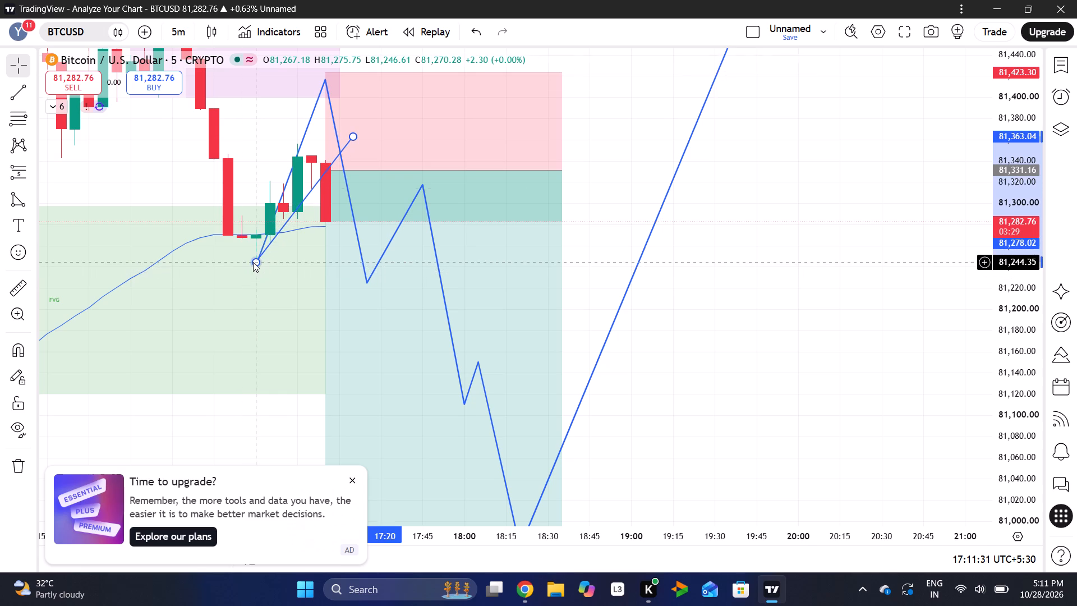
click(651, 186)
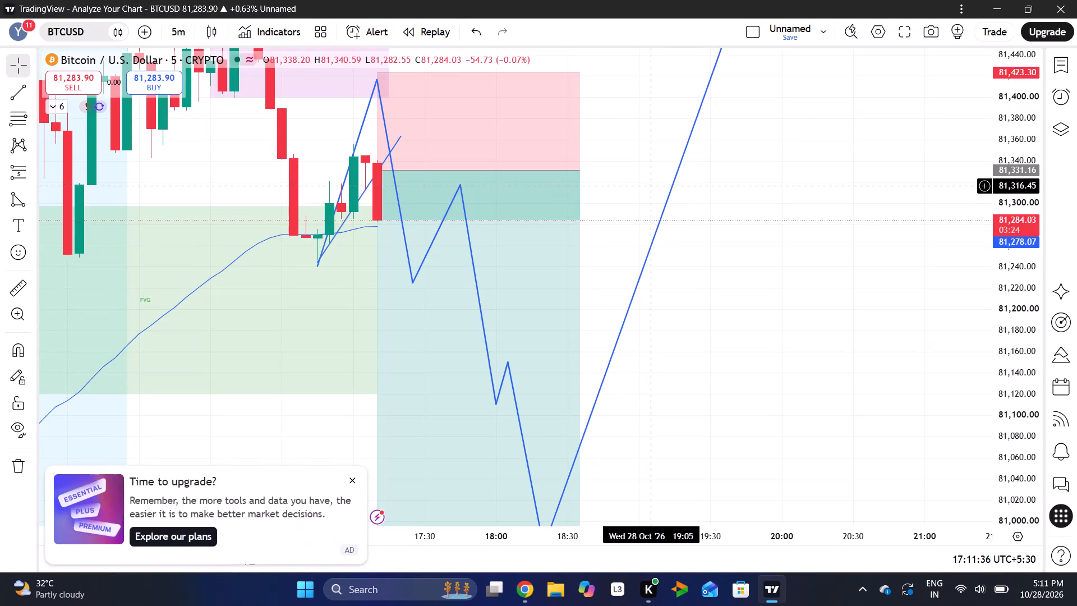
Move the forecast path's last rebound peak to 18:15 at about 81,195 and its lowest point to 18:35 at about 80,983.
drag(1011, 136, 992, 269)
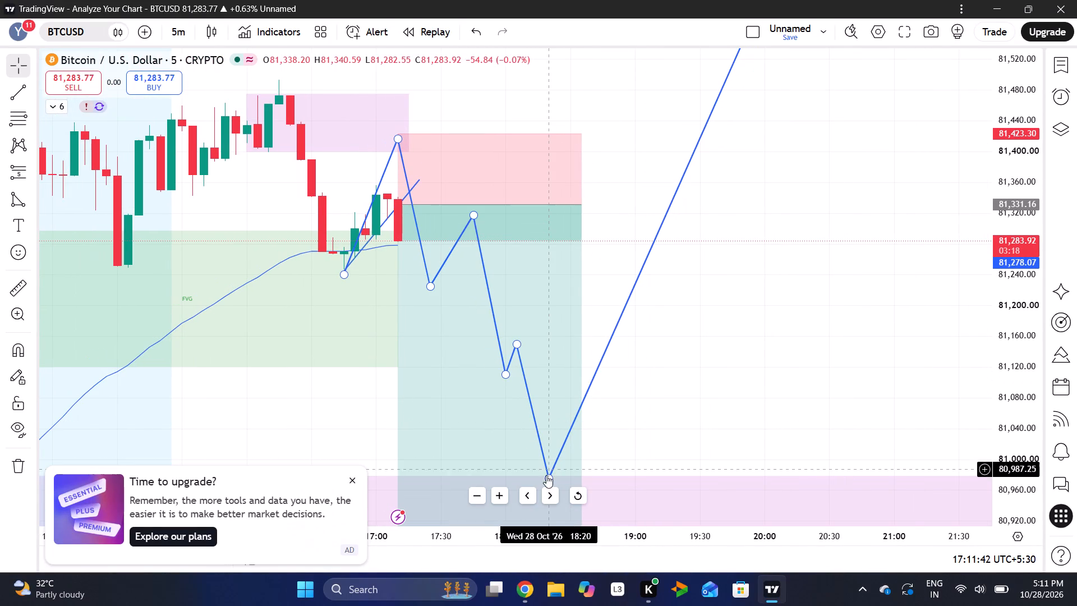
drag(546, 475, 556, 476)
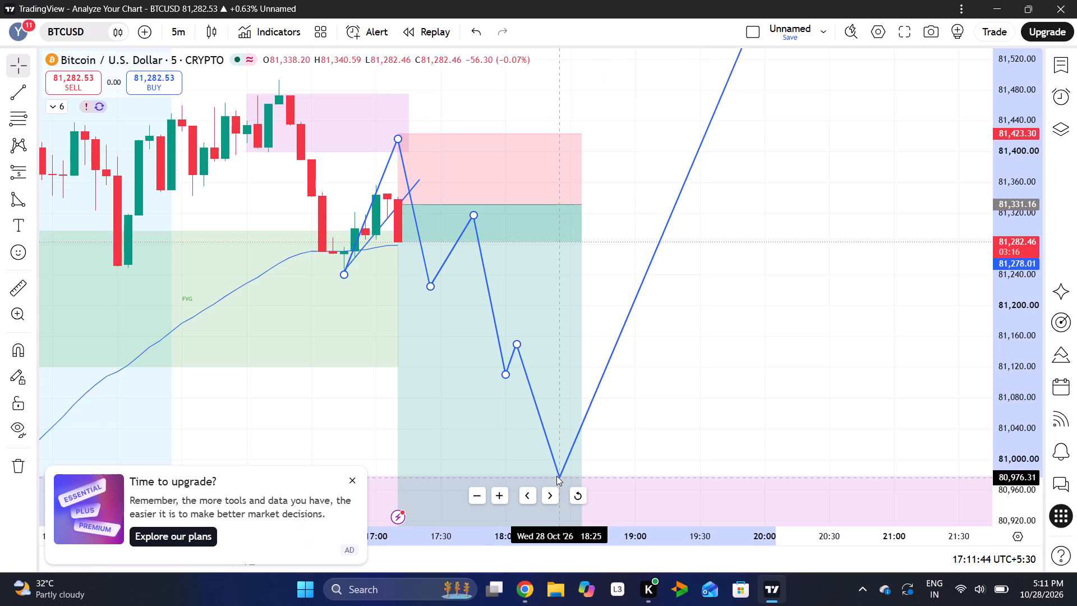
drag(556, 476, 561, 476)
drag(518, 345, 520, 345)
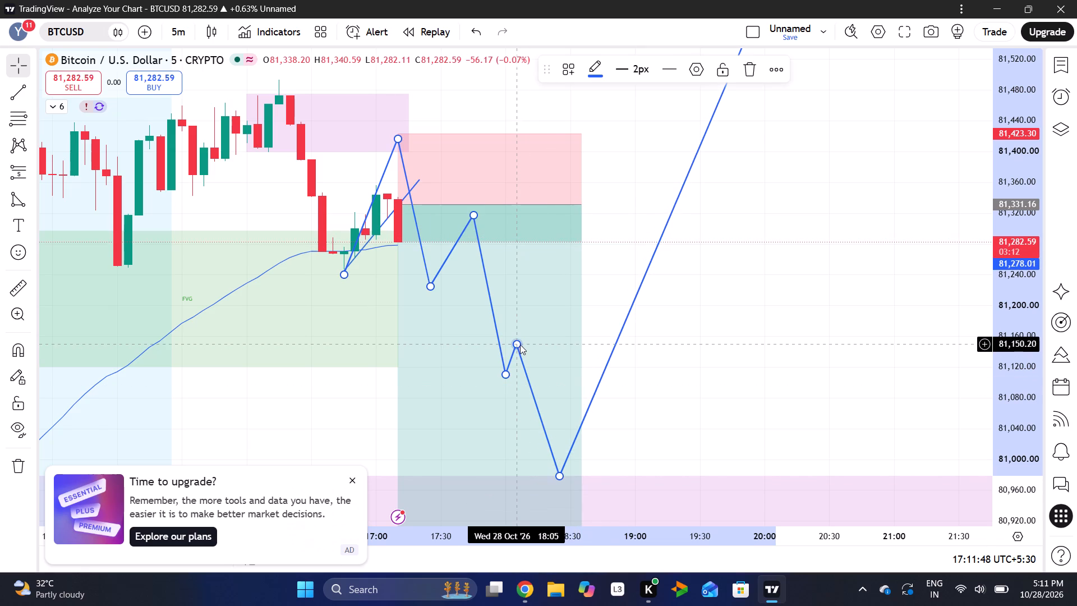
drag(520, 345, 535, 327)
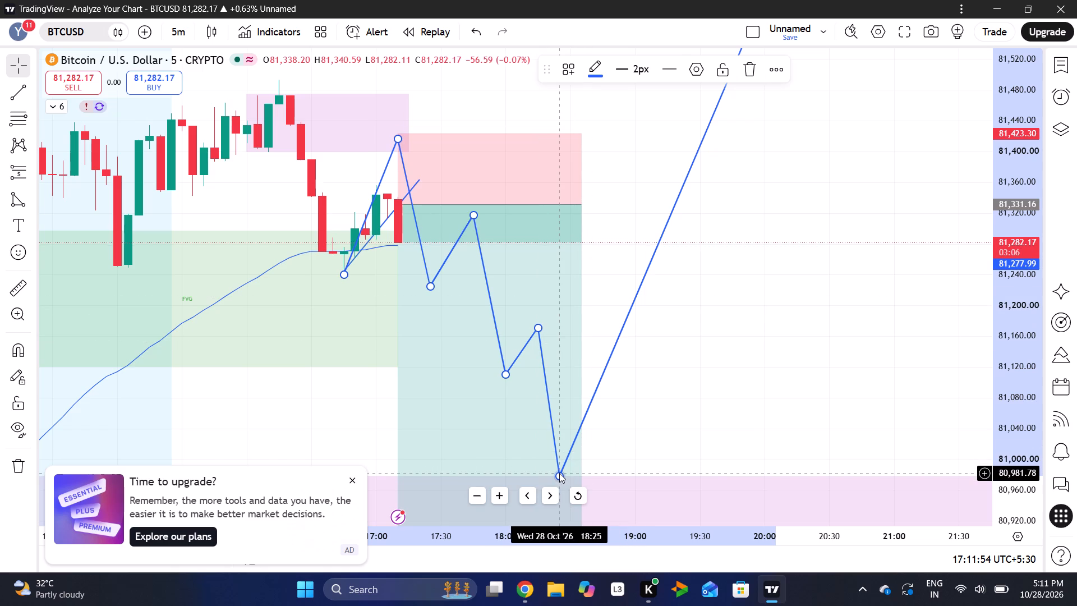
drag(559, 473, 567, 474)
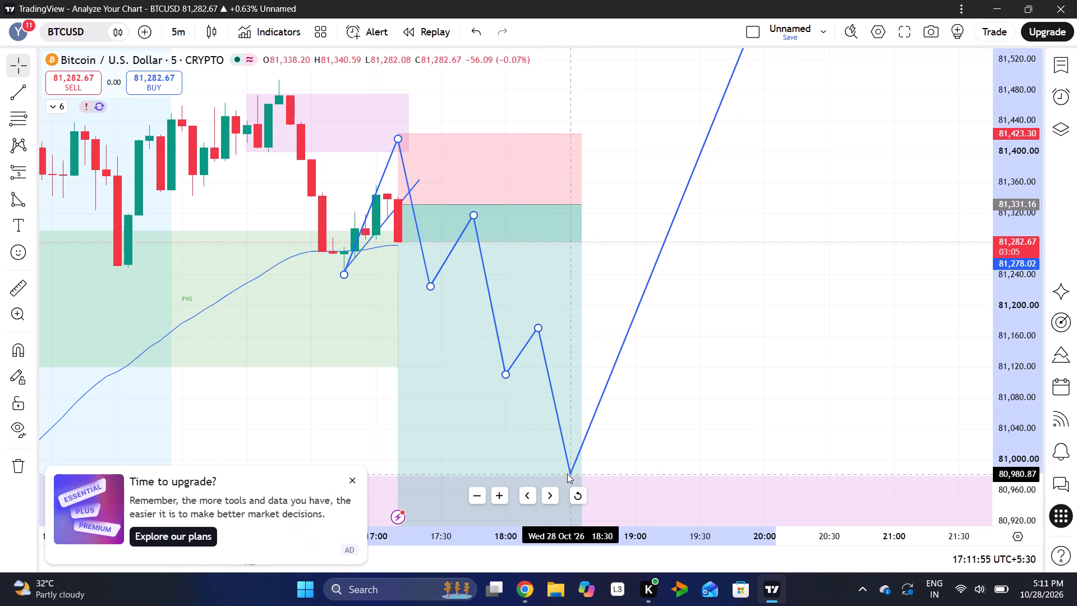
click(688, 353)
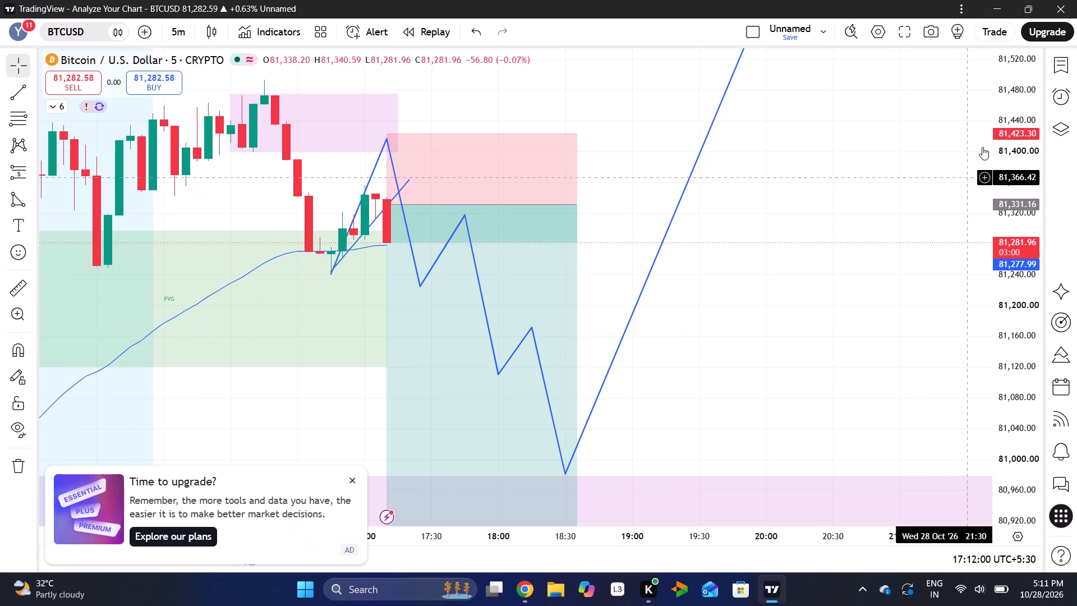
drag(1001, 141, 998, 195)
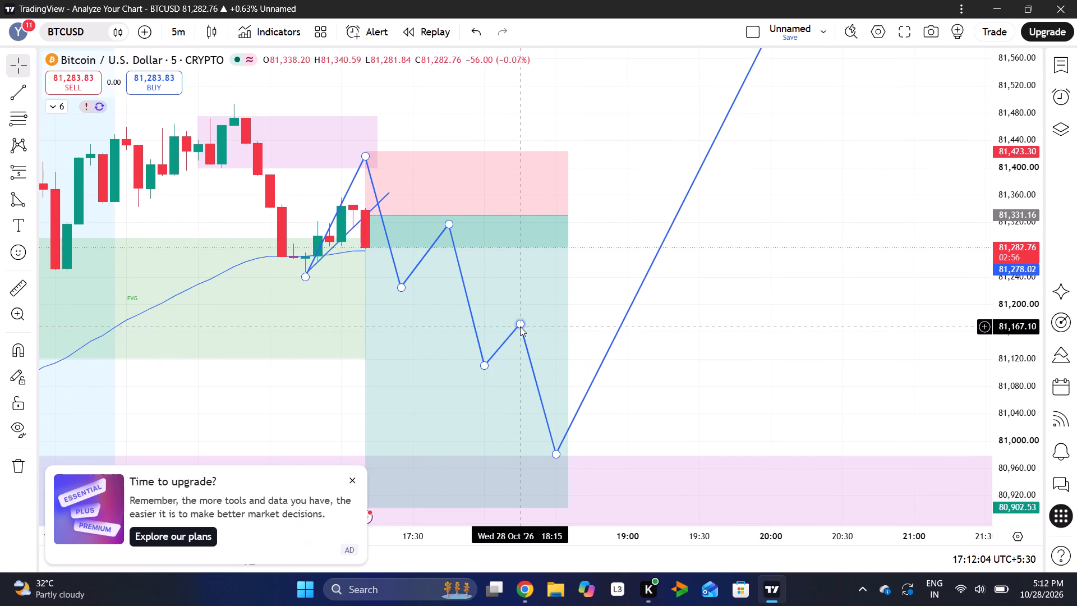
drag(520, 327, 515, 315)
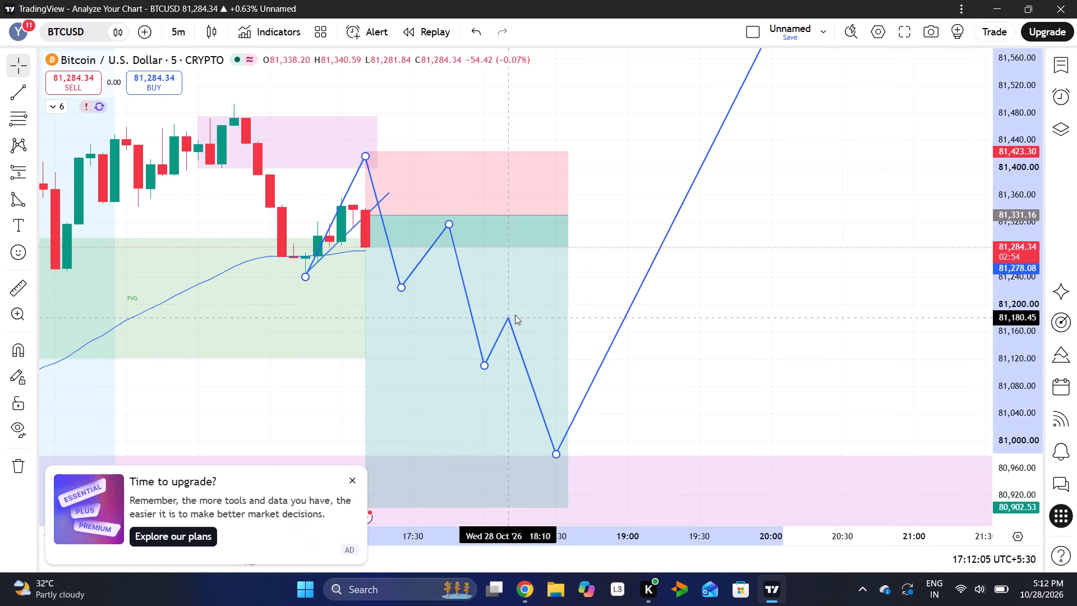
drag(515, 315, 516, 307)
click(566, 296)
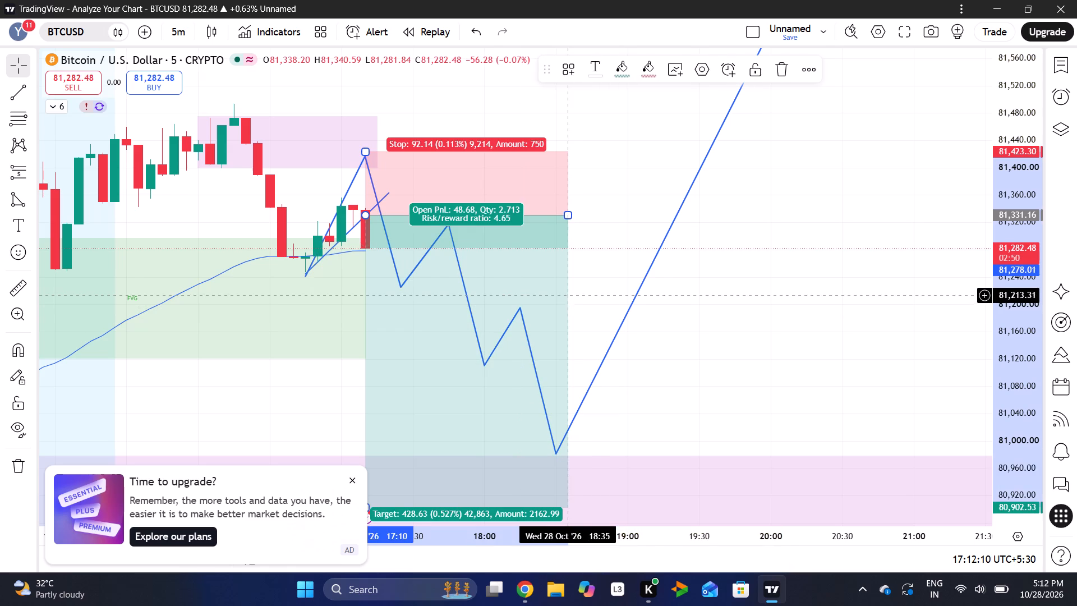
click(604, 273)
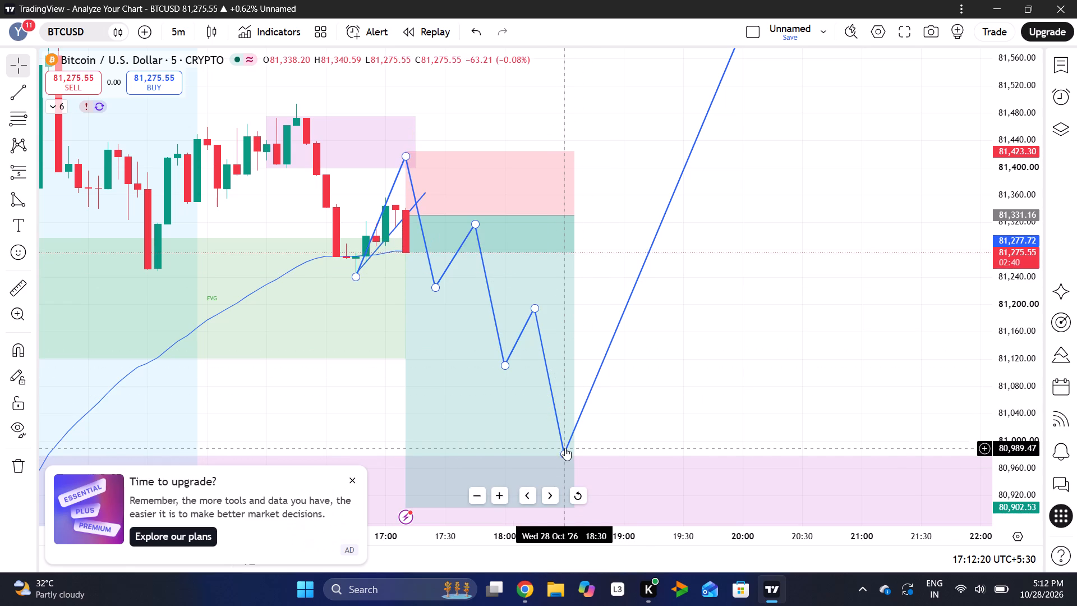
drag(565, 451, 574, 449)
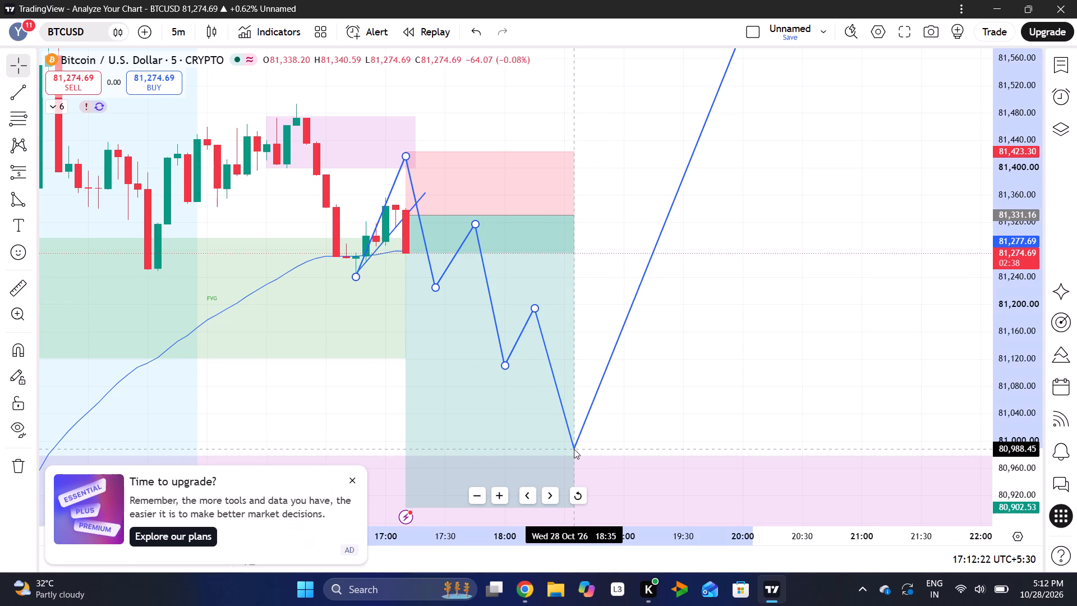
drag(574, 449, 573, 452)
click(696, 382)
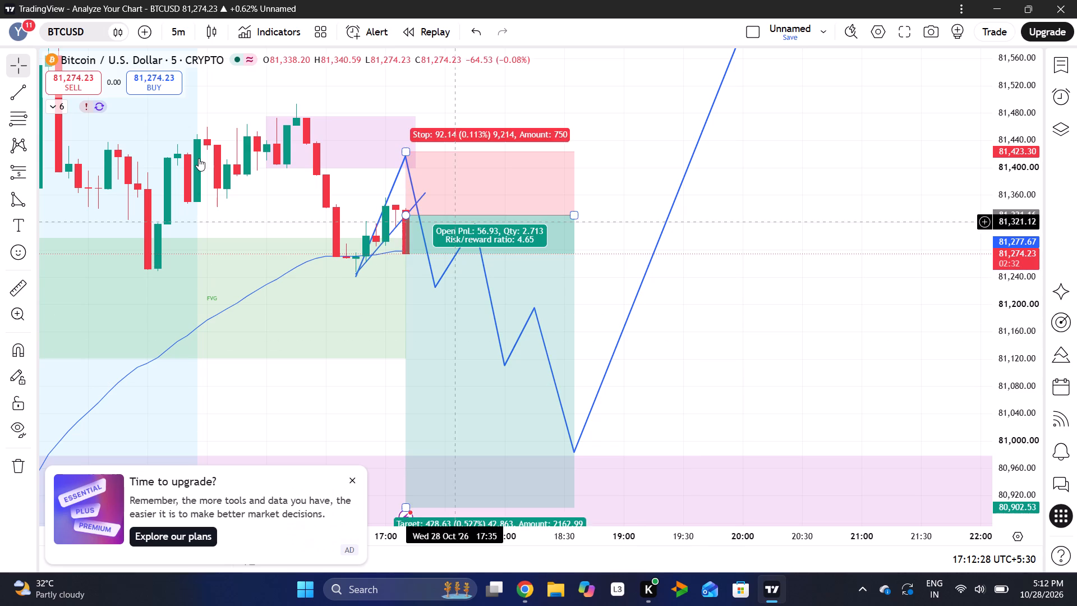
Move the forecast path's first peak to 17:15 at about 81,426, beside the upper purple zone.
right_click(545, 137)
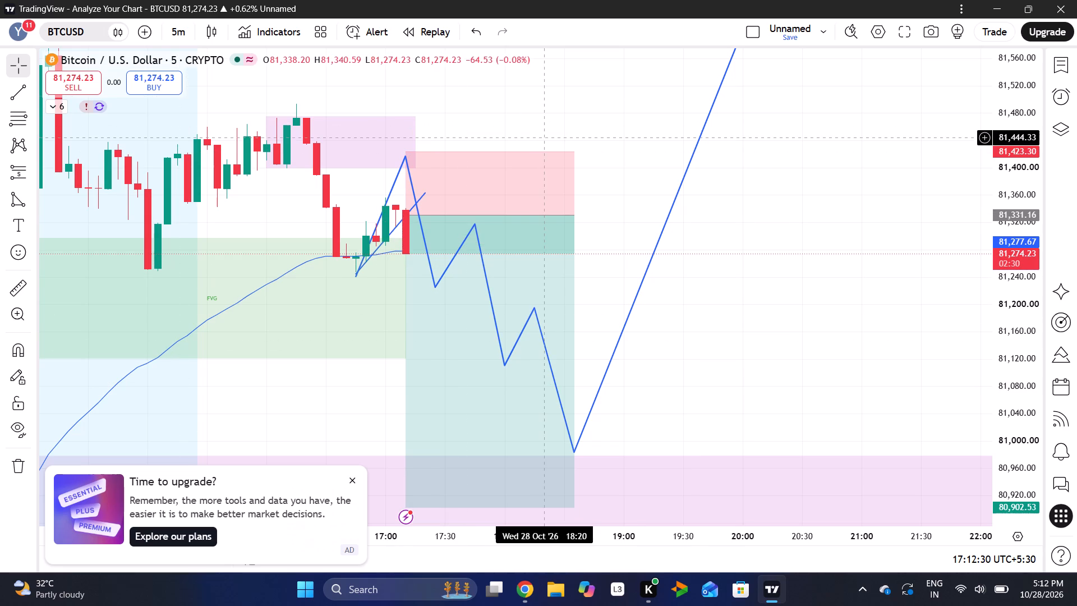
click(405, 155)
drag(405, 155, 377, 195)
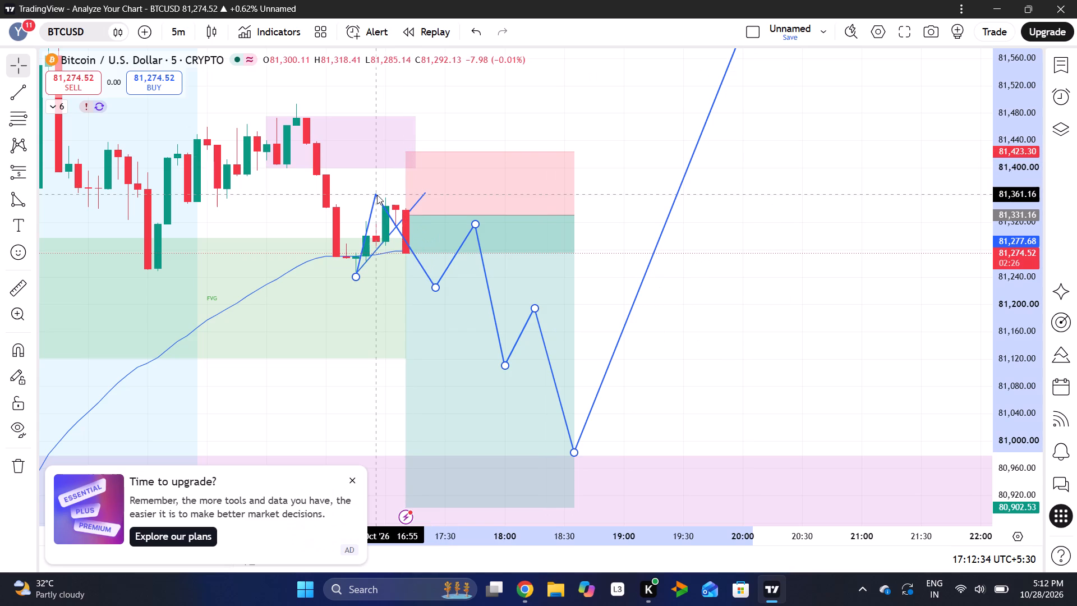
drag(377, 195, 415, 150)
Lower the short position's stop level to 81,364.24.
drag(404, 149, 402, 172)
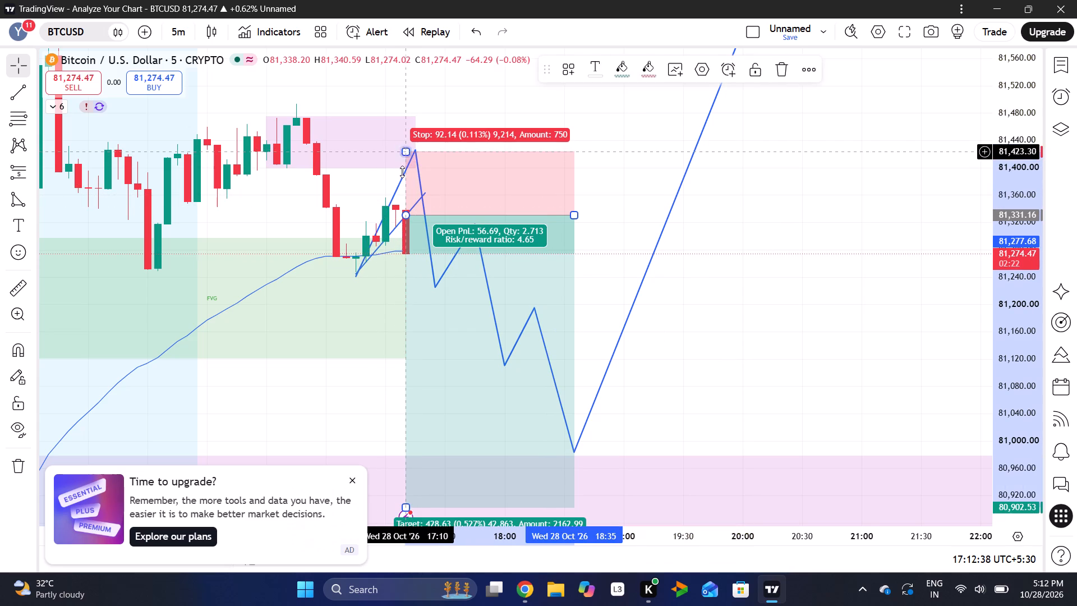
drag(402, 172, 374, 191)
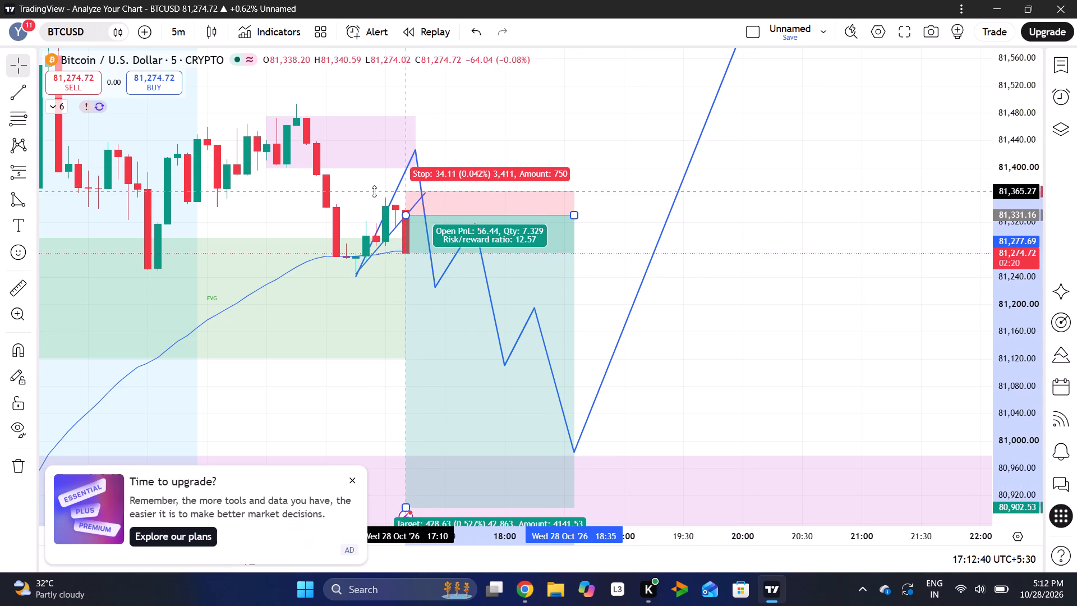
drag(374, 191, 363, 192)
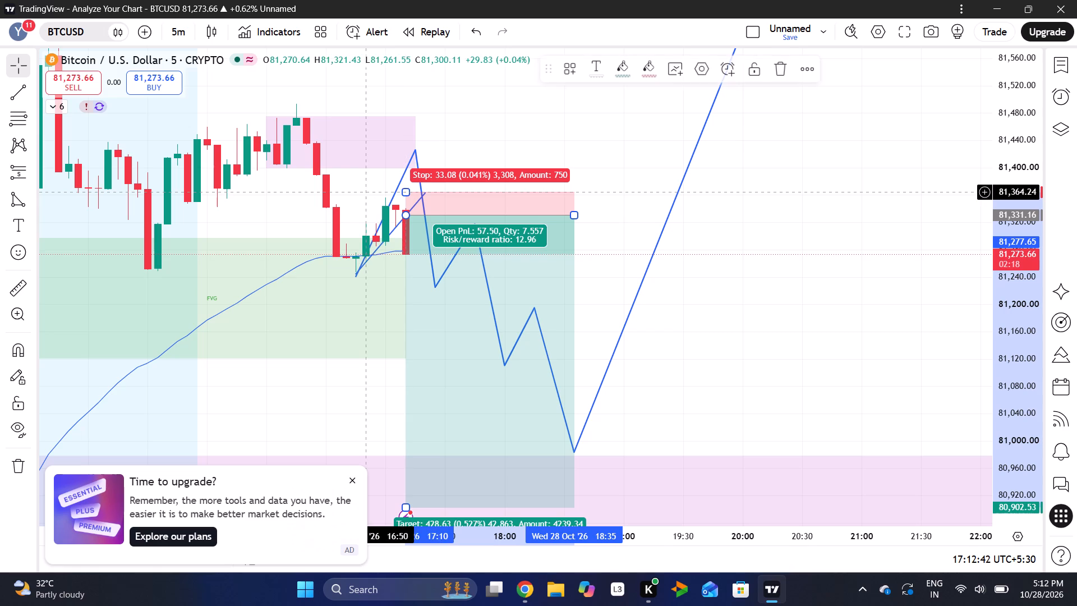
Shorten the short position so that it ends at 18:20.
drag(574, 214, 573, 215)
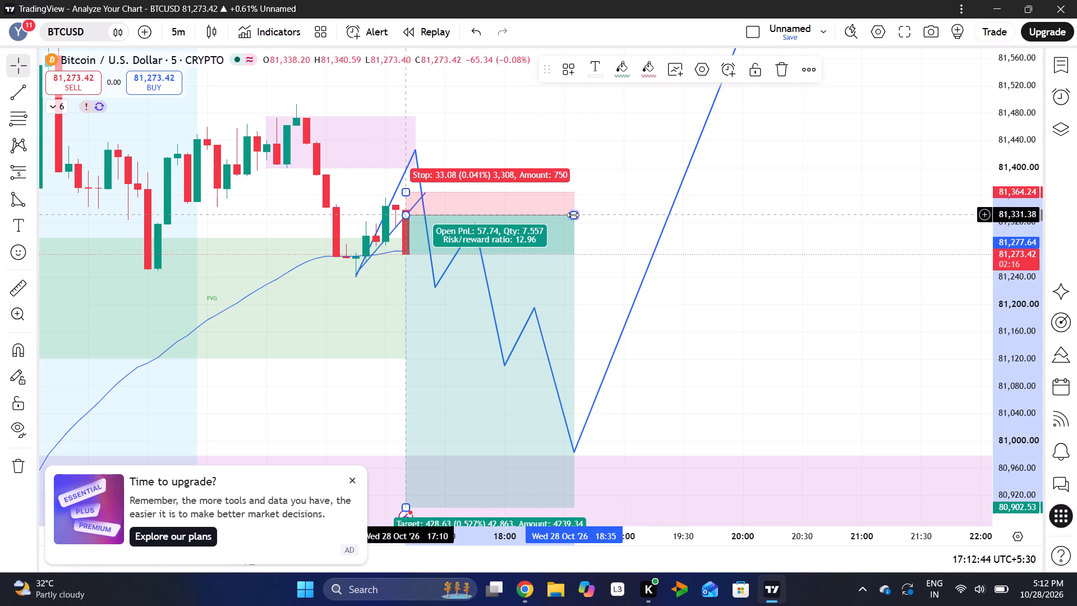
drag(573, 215, 546, 223)
click(633, 235)
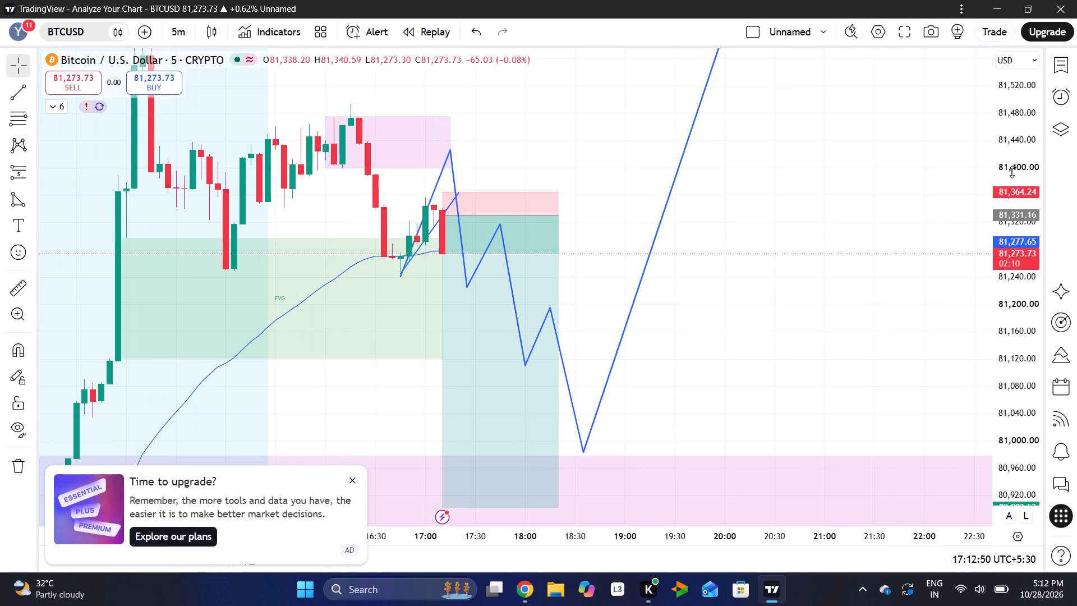
Examine the forecast path and short position against the zones on the 5-minute and 15-minute charts.
drag(1012, 172, 1008, 247)
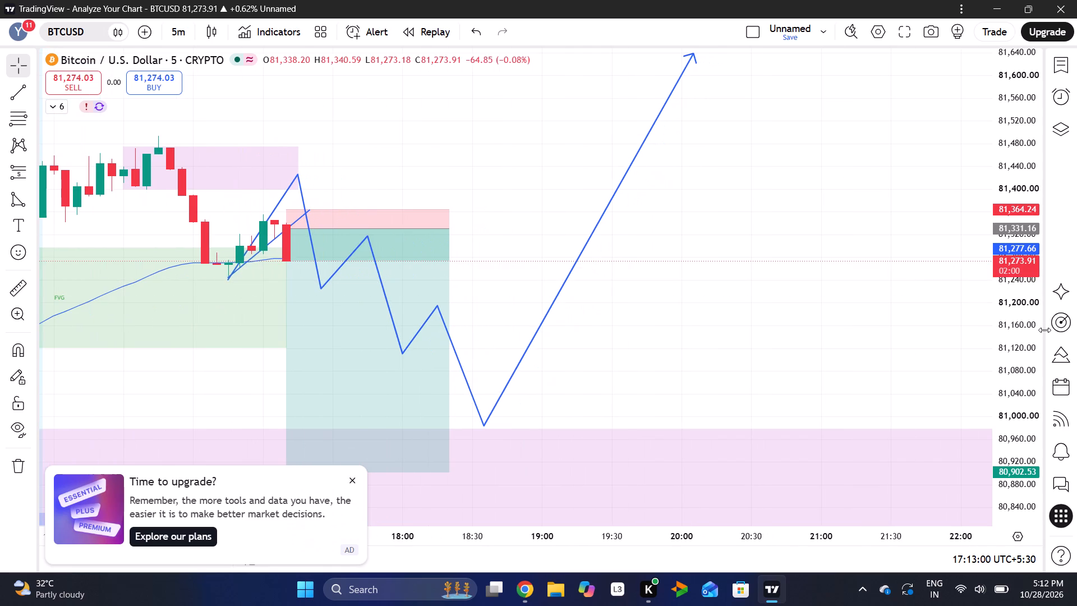
drag(1028, 332, 1038, 225)
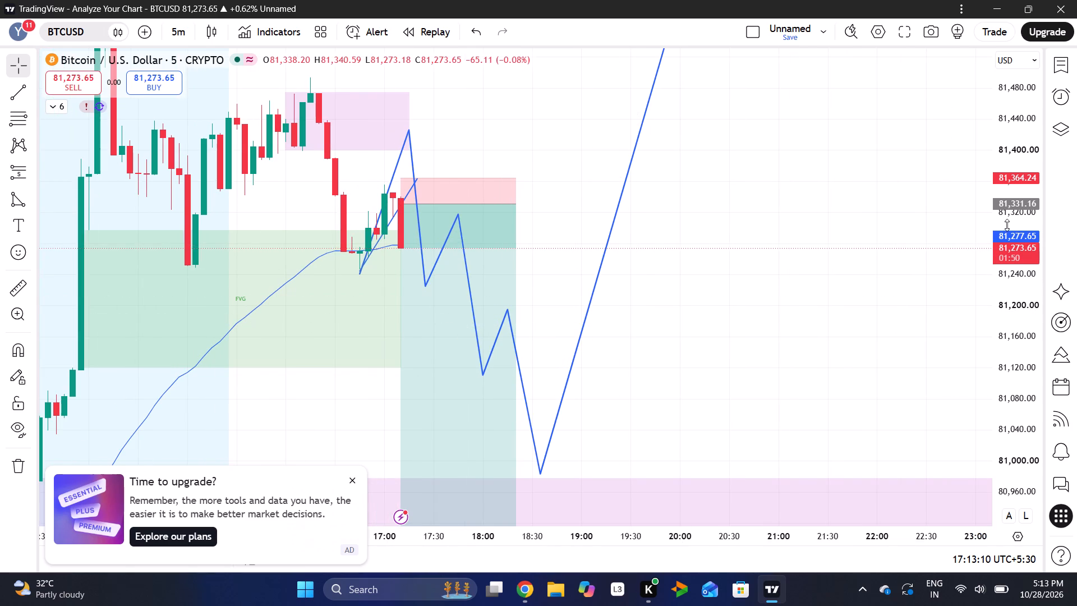
drag(1007, 225, 1006, 278)
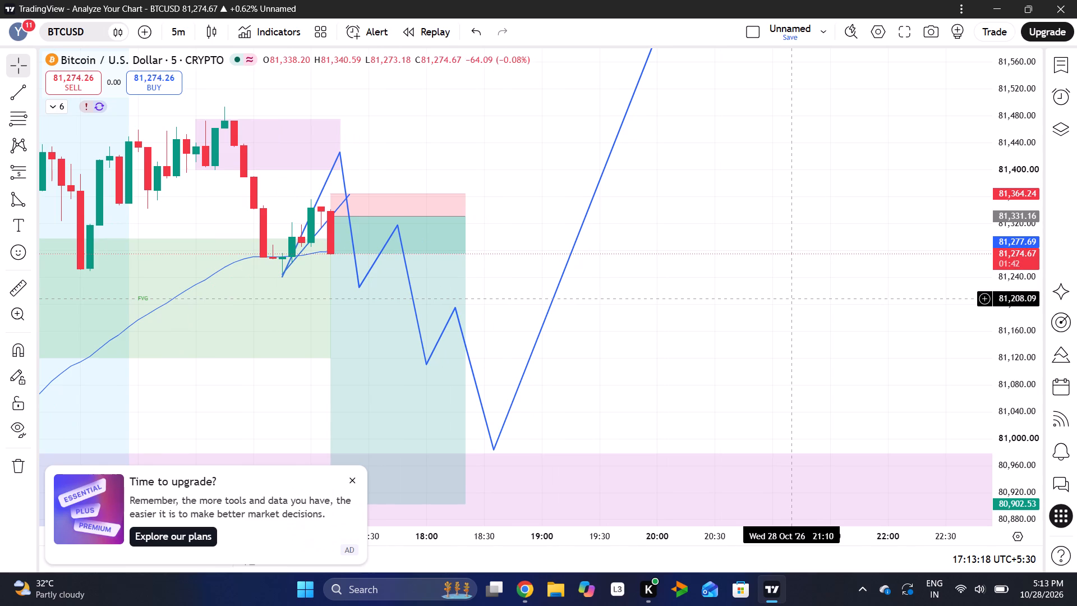
click(178, 39)
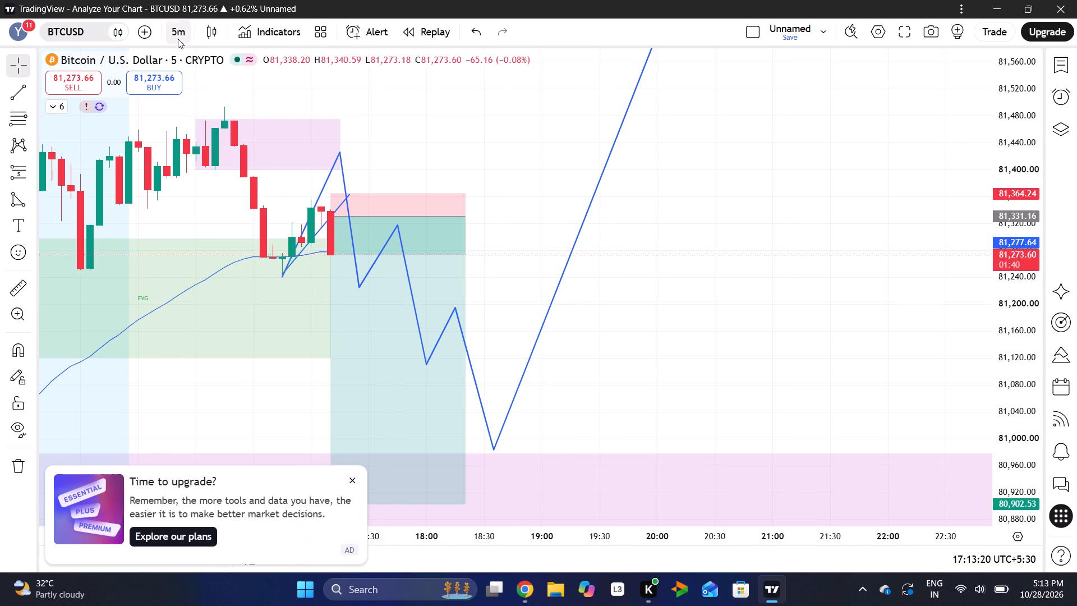
click(195, 240)
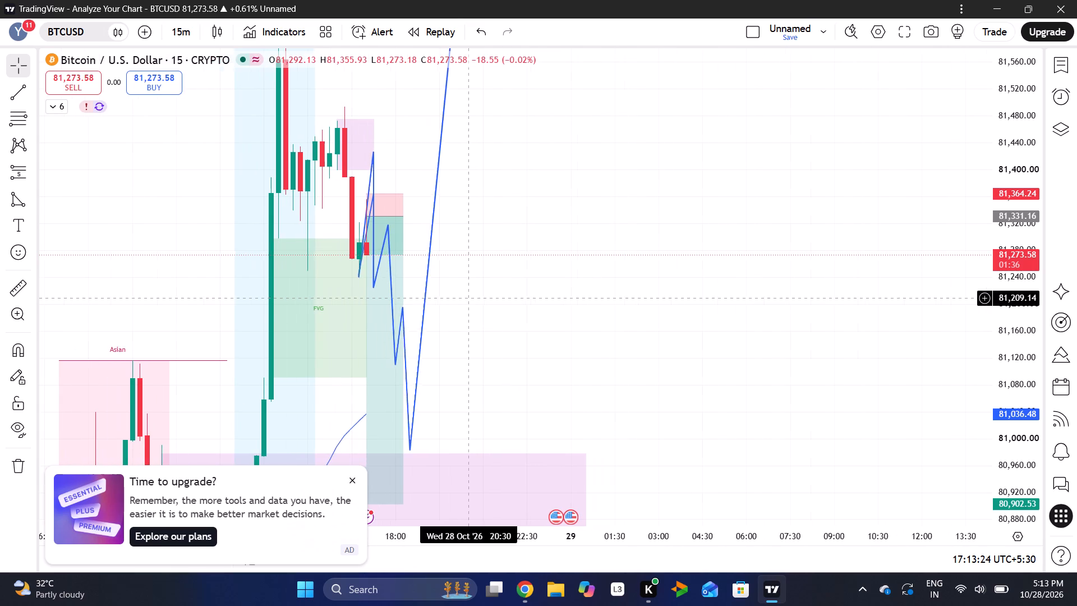
drag(1016, 167, 1018, 322)
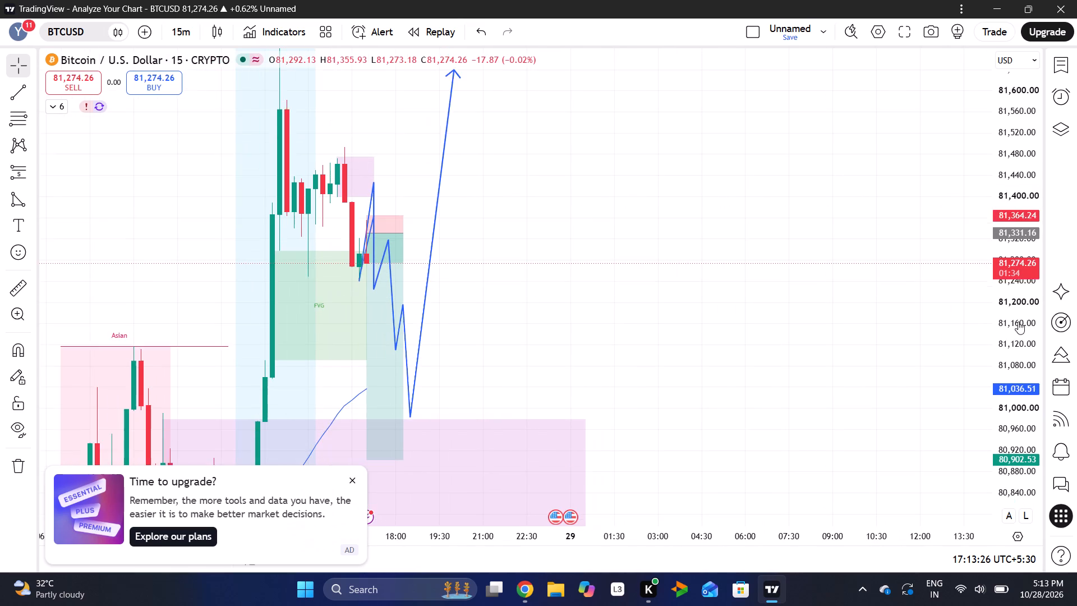
drag(1018, 322, 988, 396)
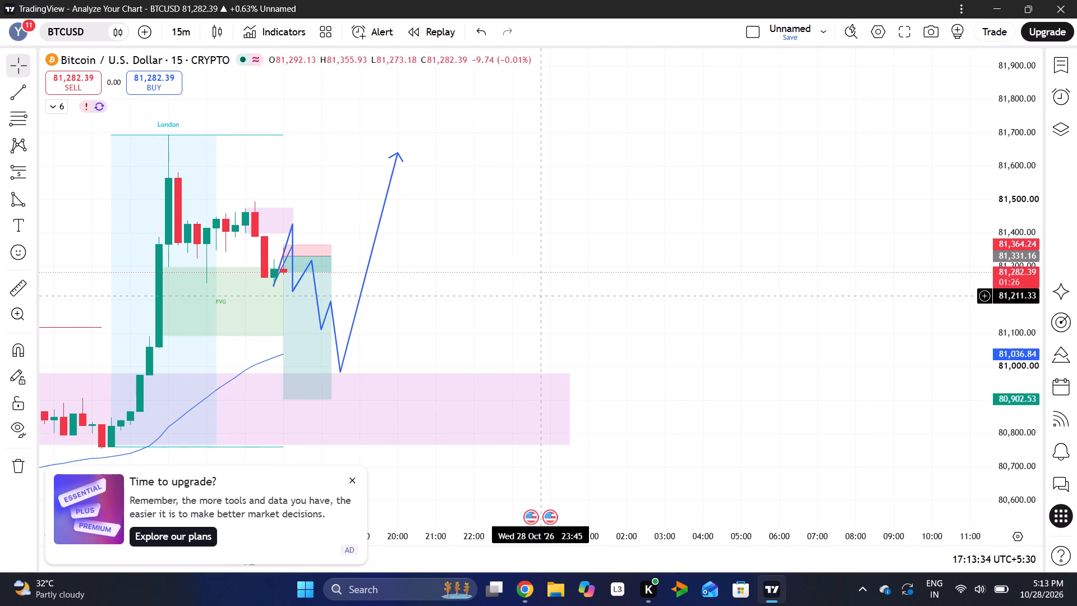
Switch the chart back to the 5-minute interval.
click(187, 35)
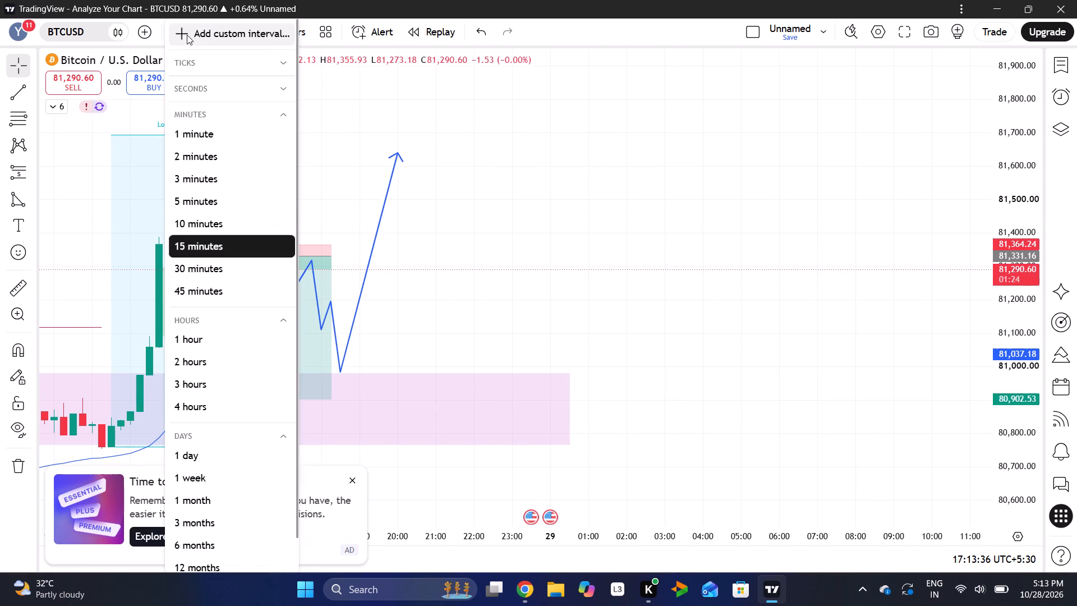
click(217, 196)
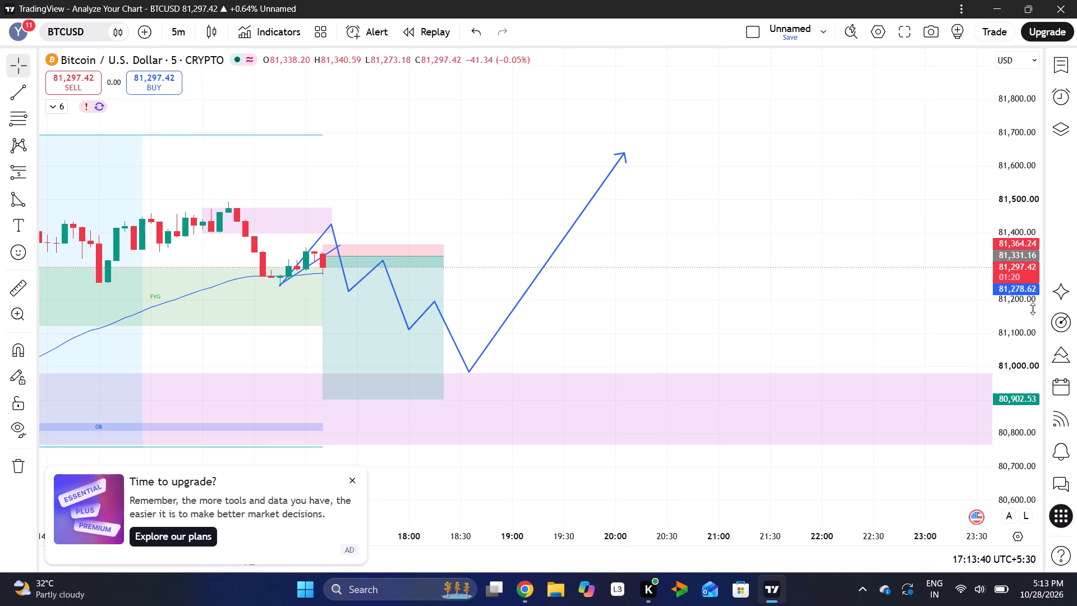
Hide all drawings and examine the bare 5-minute BTCUSD candles around the FVG zone and moving average line.
drag(1025, 326, 1055, 112)
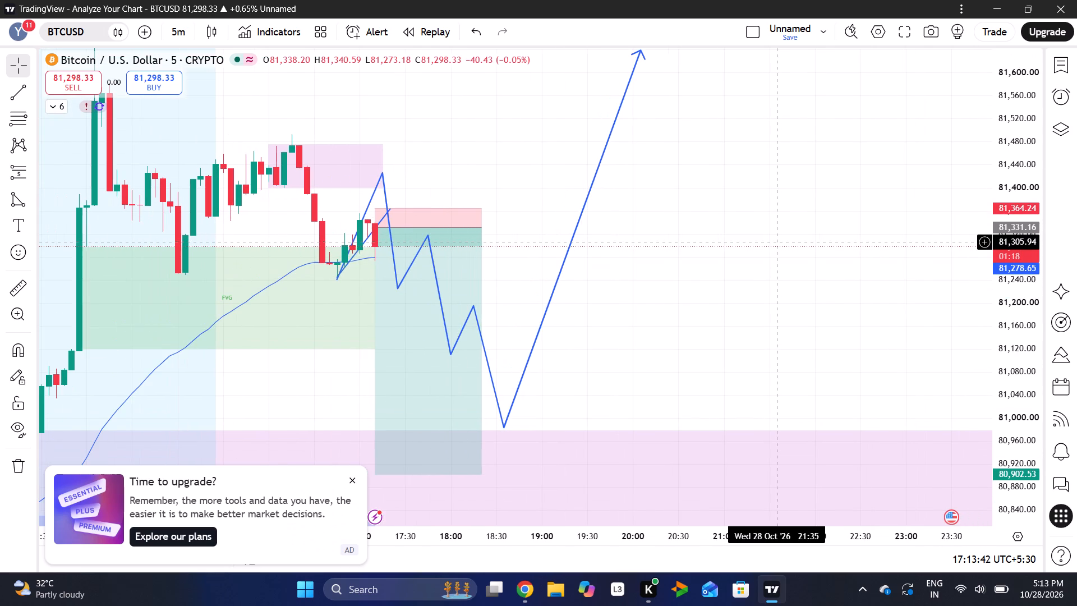
double_click(996, 208)
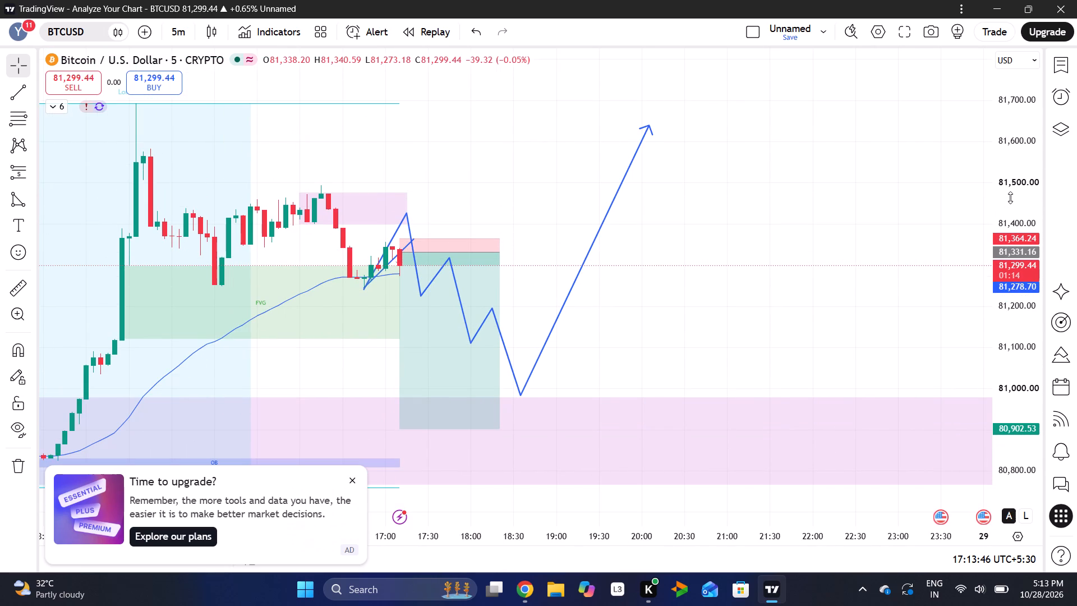
drag(1010, 198, 987, 284)
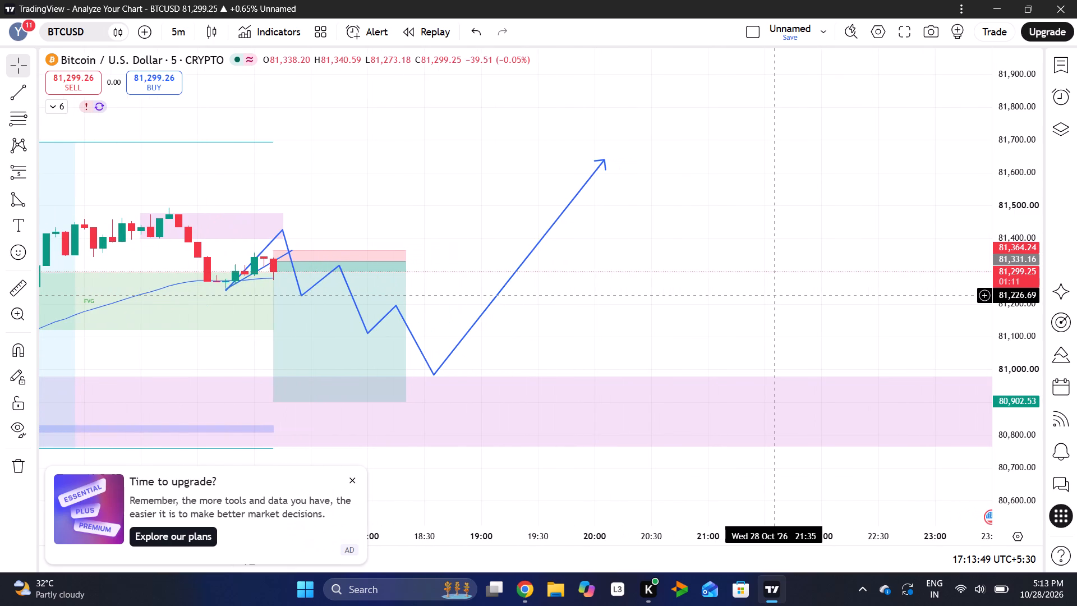
drag(1012, 310, 1049, 0)
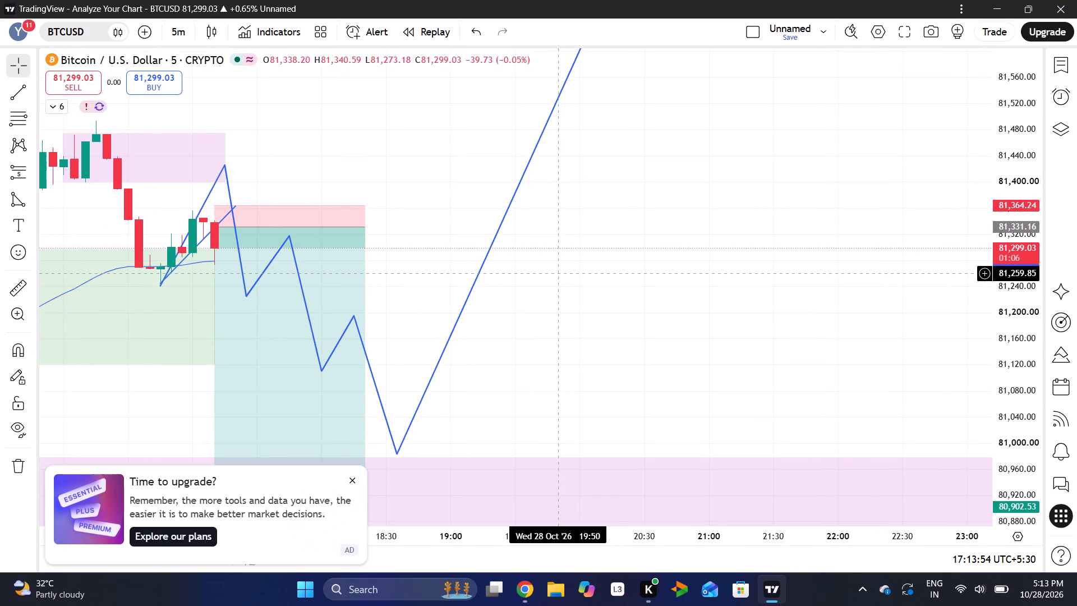
click(17, 428)
drag(259, 373, 330, 357)
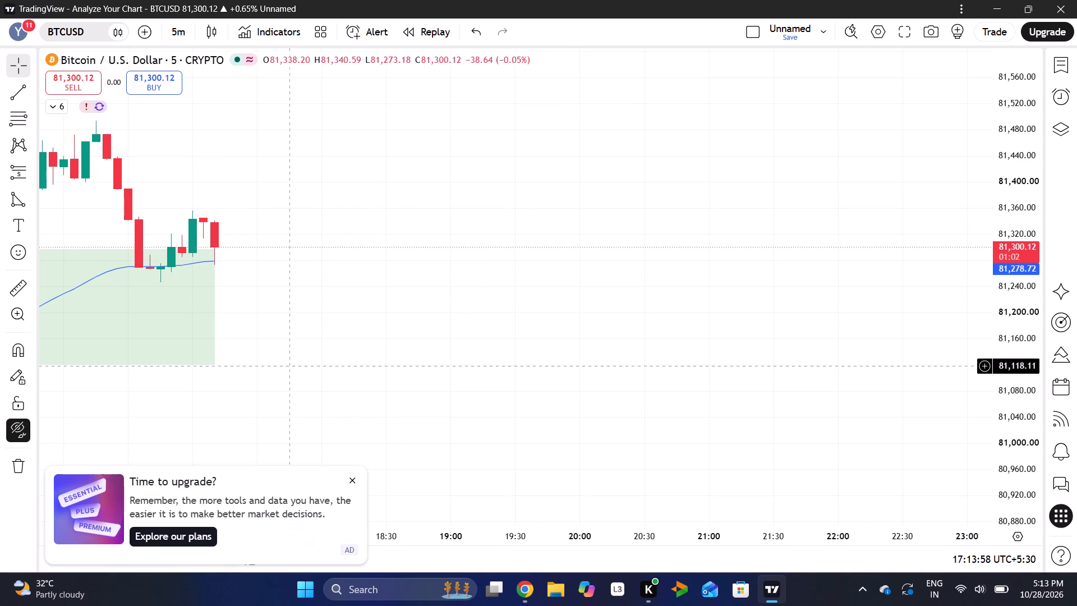
drag(330, 357, 470, 340)
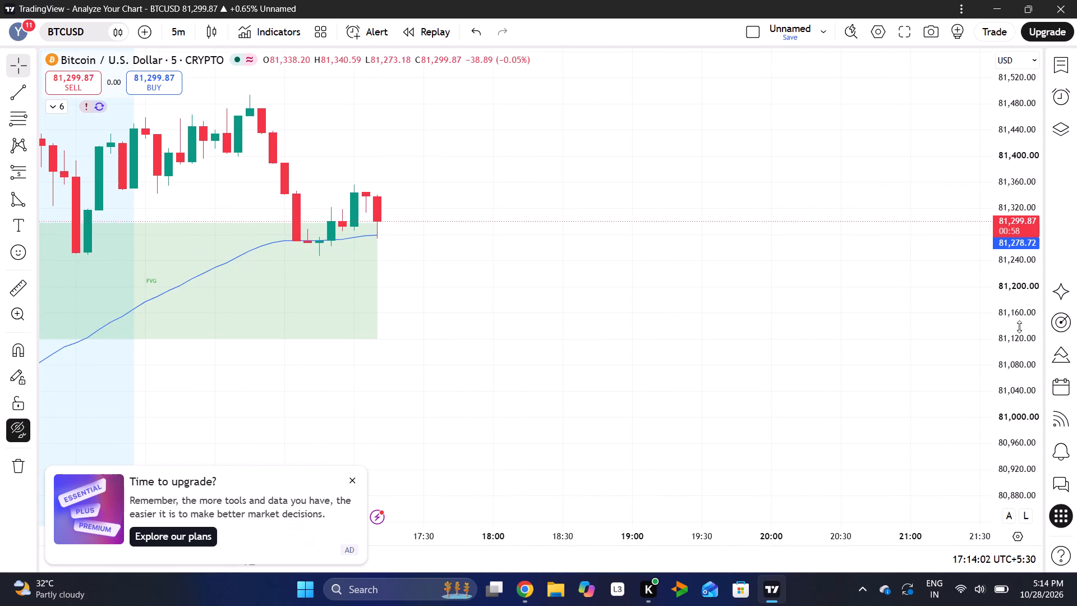
drag(1019, 327, 1056, 87)
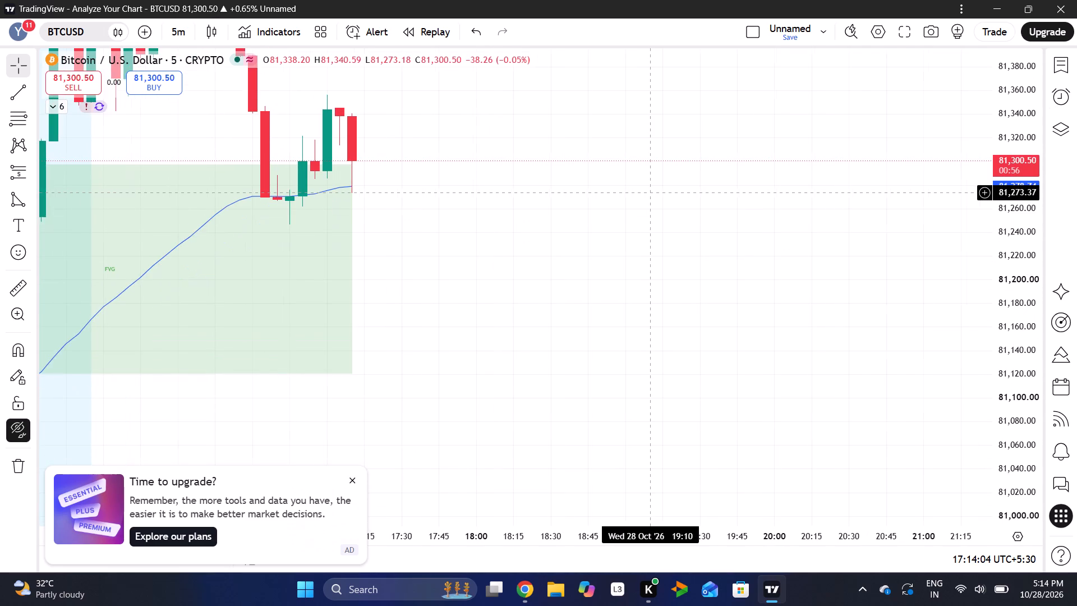
drag(448, 219, 553, 232)
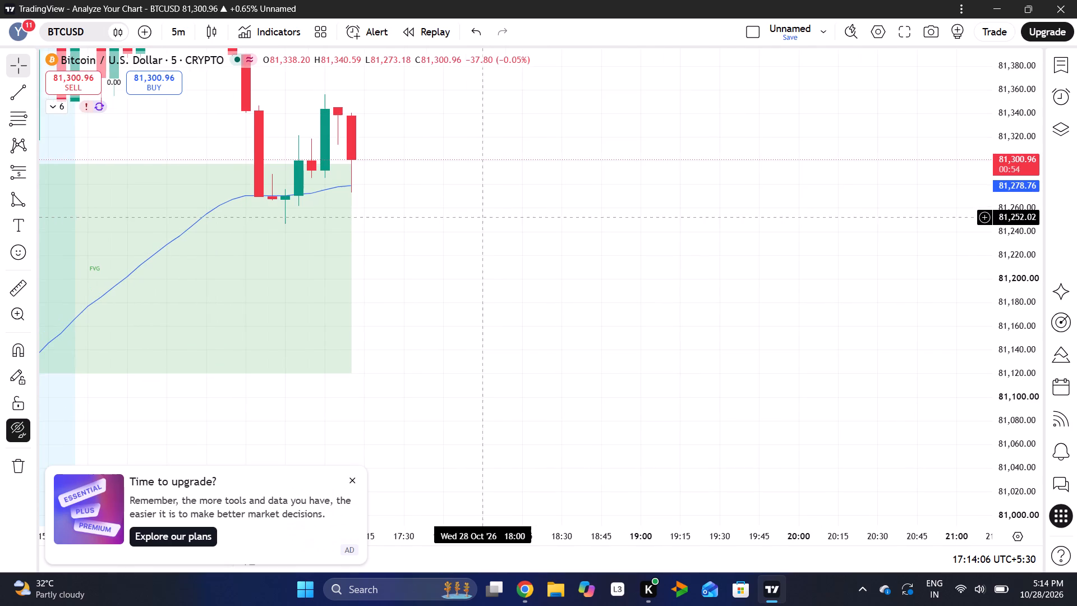
drag(553, 232, 578, 295)
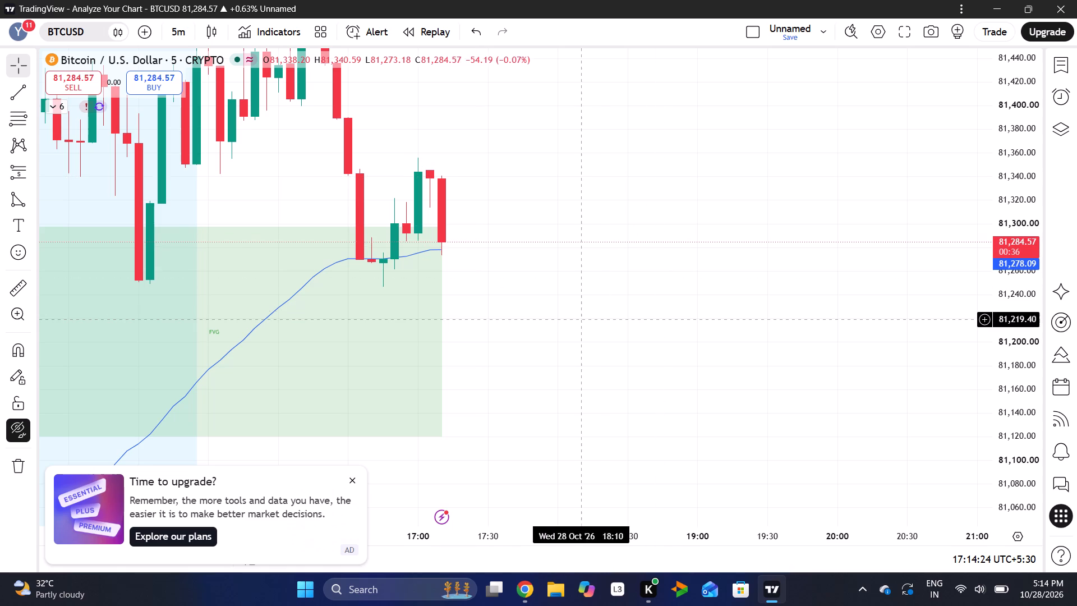
Show the hidden drawings again and examine the latest candles against the forecast path and short position.
click(20, 420)
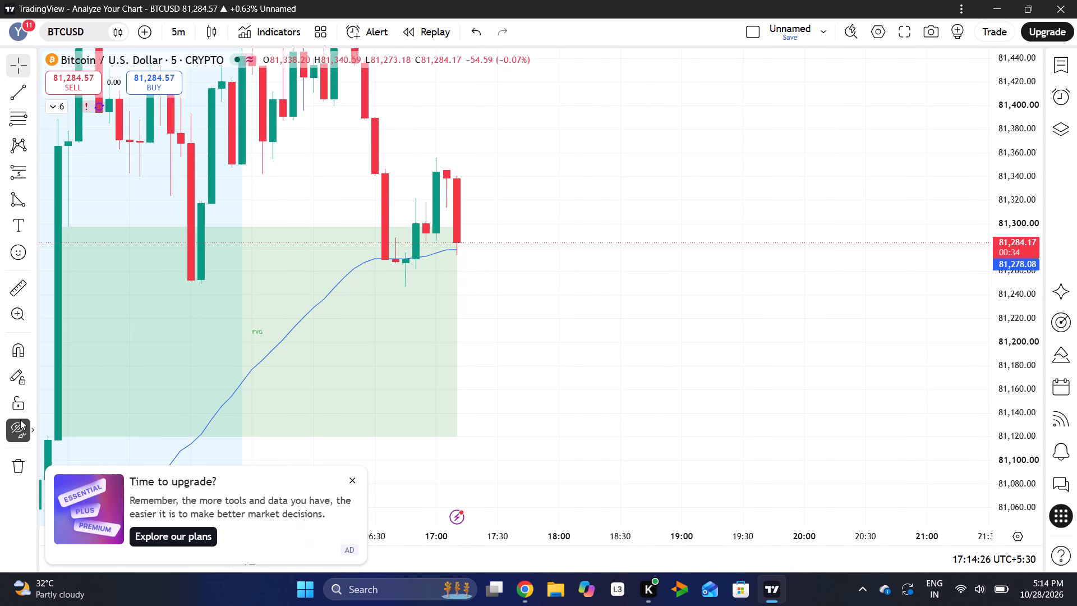
scroll(440, 405, left, 1)
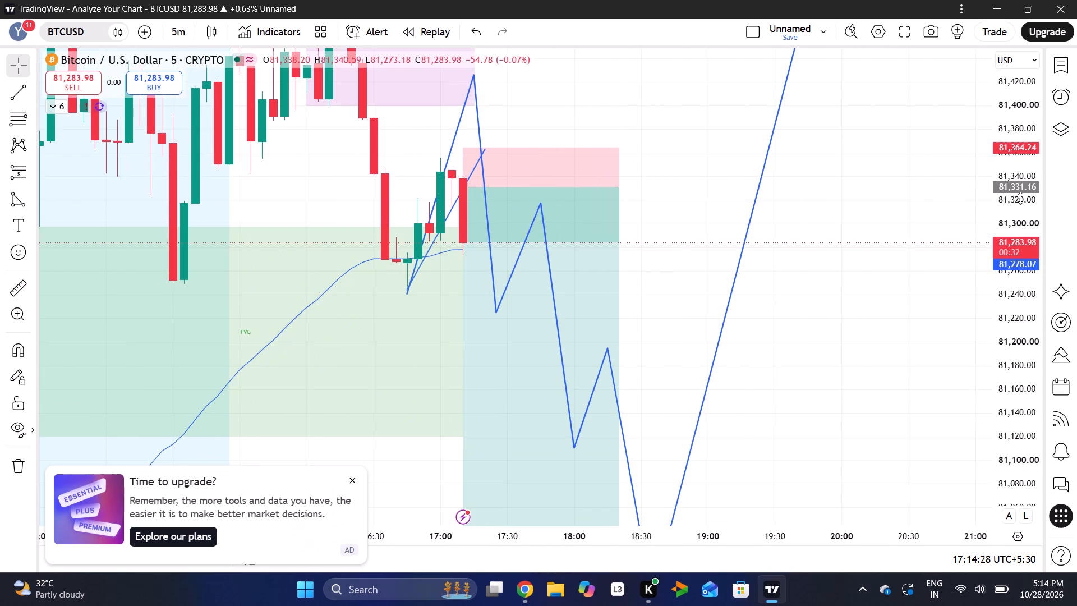
drag(1020, 198, 942, 428)
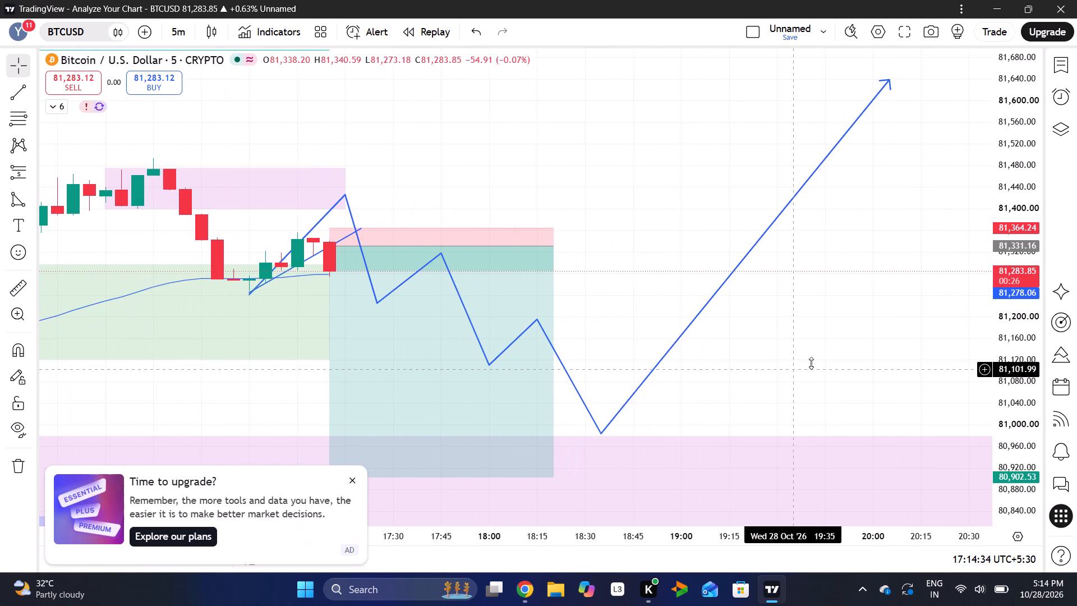
drag(1014, 379, 1076, 140)
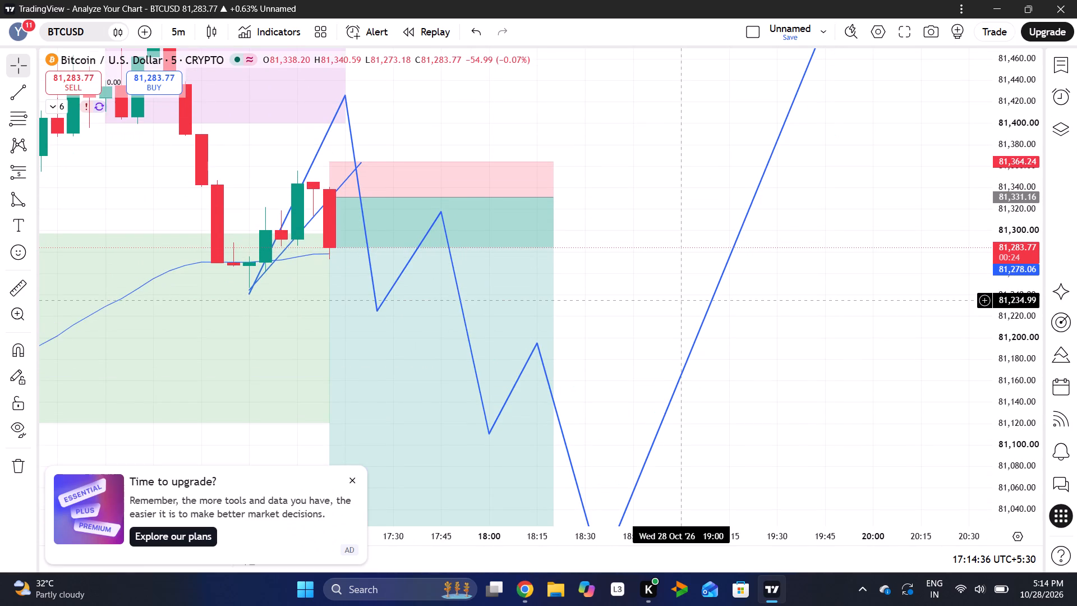